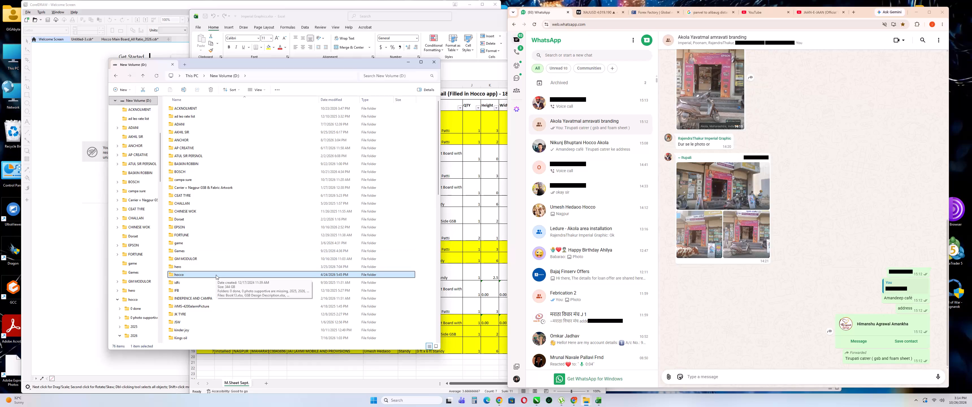
Open the 17IN X 60IN Monu Kirana and Electricals CorelDRAW file from GM MODULOR > SEPT, inside the NAGPUR Retailers DISP folder.
double_click(215, 261)
left_click(203, 123)
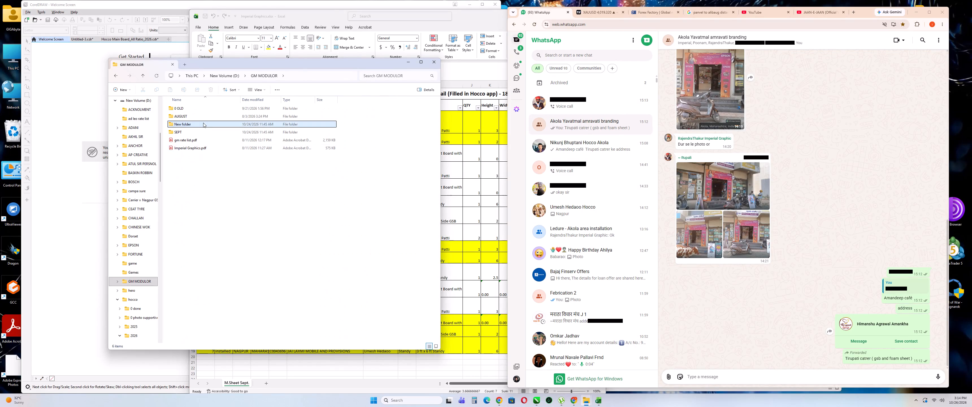
double_click(202, 131)
double_click(207, 109)
double_click(207, 109)
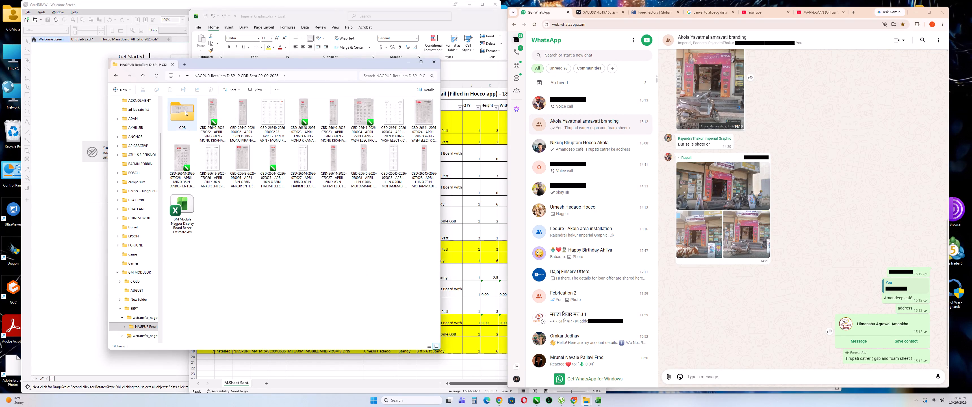
left_click(257, 213)
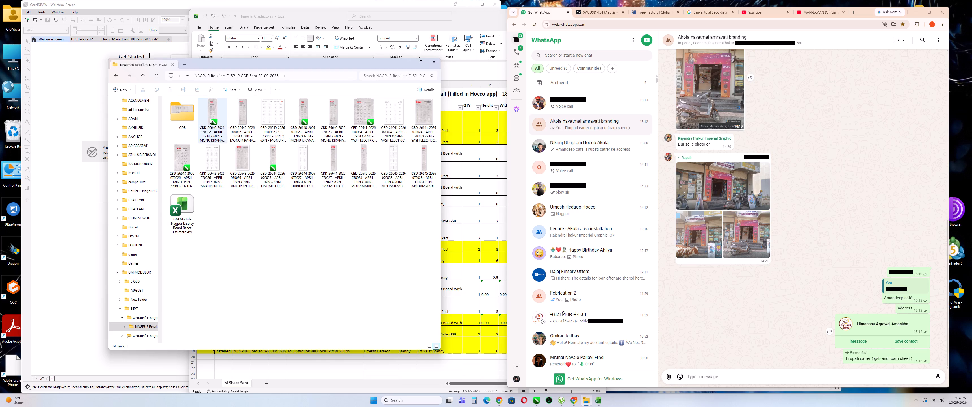
double_click(210, 119)
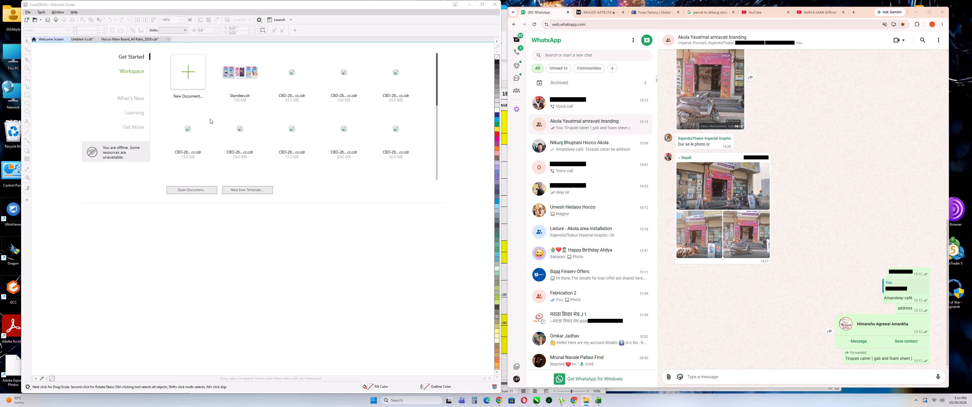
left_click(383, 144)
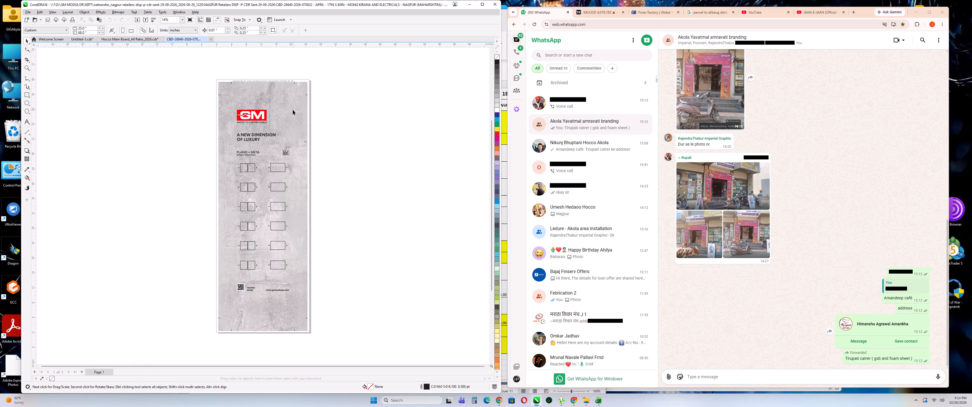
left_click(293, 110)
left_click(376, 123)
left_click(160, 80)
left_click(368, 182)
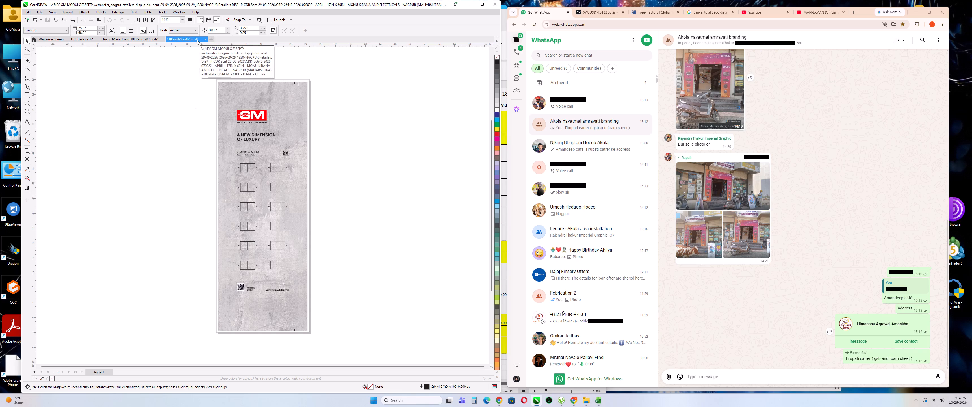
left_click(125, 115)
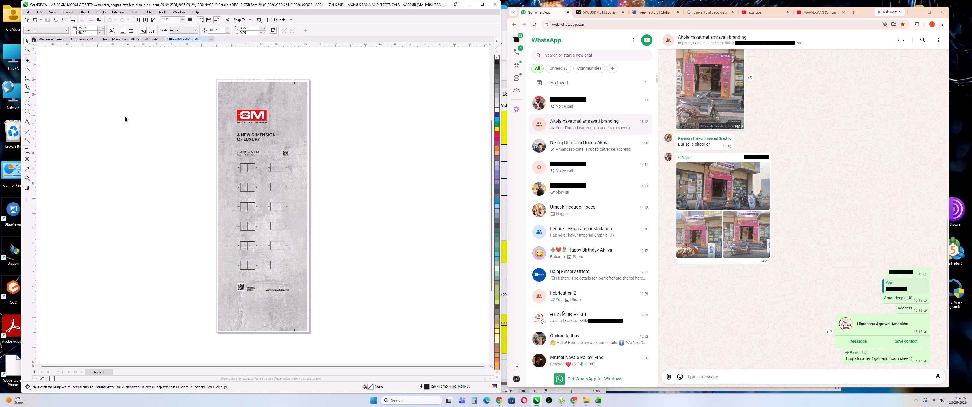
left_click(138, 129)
Draw a rectangle on the empty area beside the GM artwork and set its size to 17 by 60 inches.
left_click(24, 92)
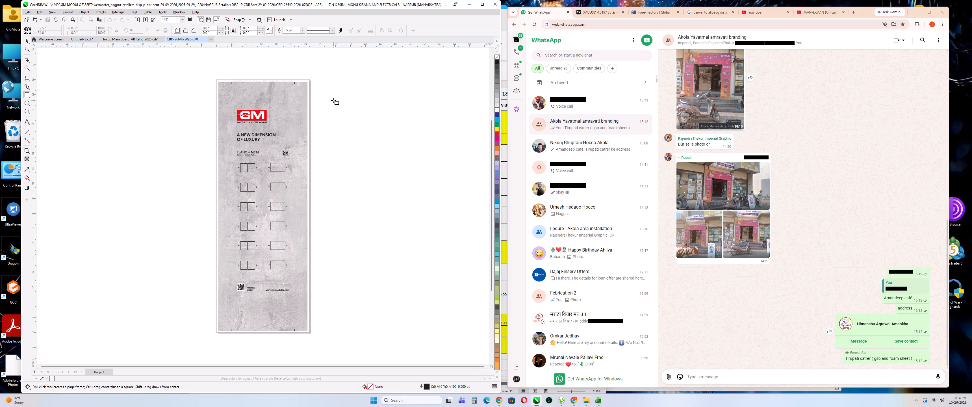
left_click_drag(333, 100, 392, 274)
left_click_drag(87, 29, 36, 38)
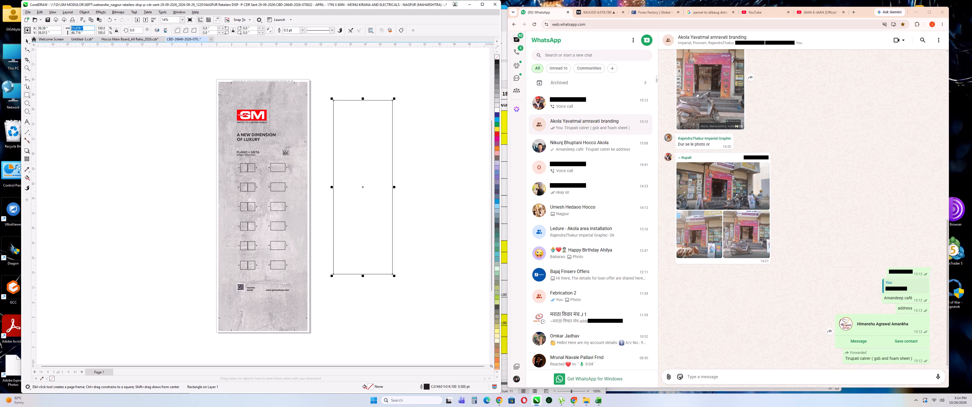
left_click_drag(36, 38, 21, 39)
left_click(116, 31)
left_click_drag(86, 27, 39, 34)
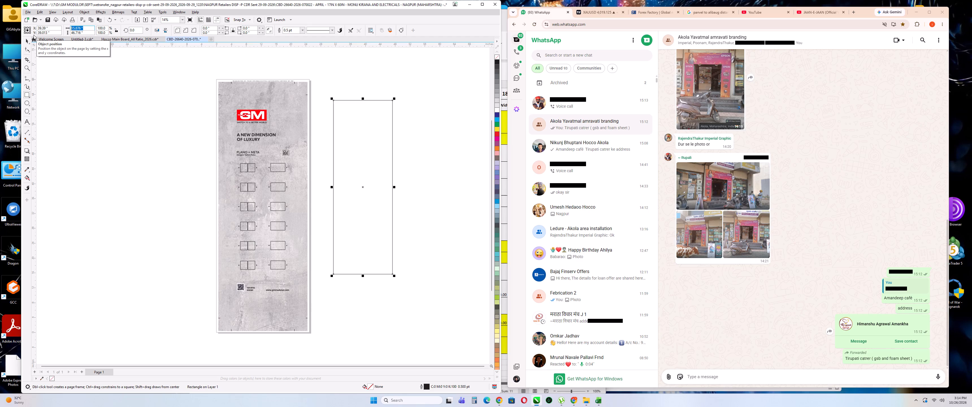
type("17")
key("Tab")
type("60")
key("Return")
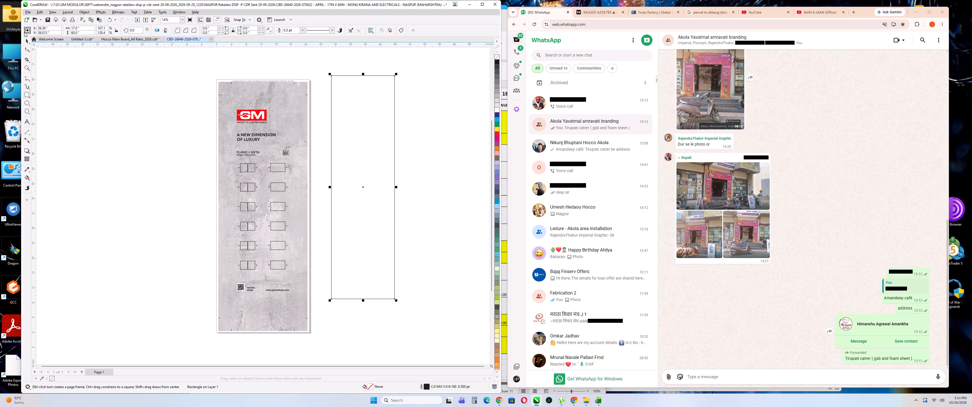
Centre the 17 by 60 inch rectangle on the GM artwork both horizontally and vertically.
left_click(28, 38)
left_click(292, 96, "shift")
type("ec")
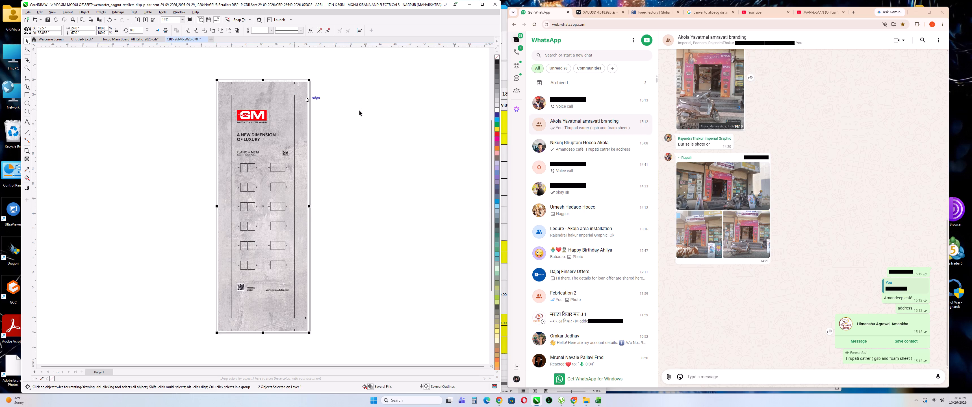
left_click(418, 122)
Ungroup the GM panel artwork into its individual objects.
left_click(292, 88)
right_click(292, 88)
left_click(315, 113)
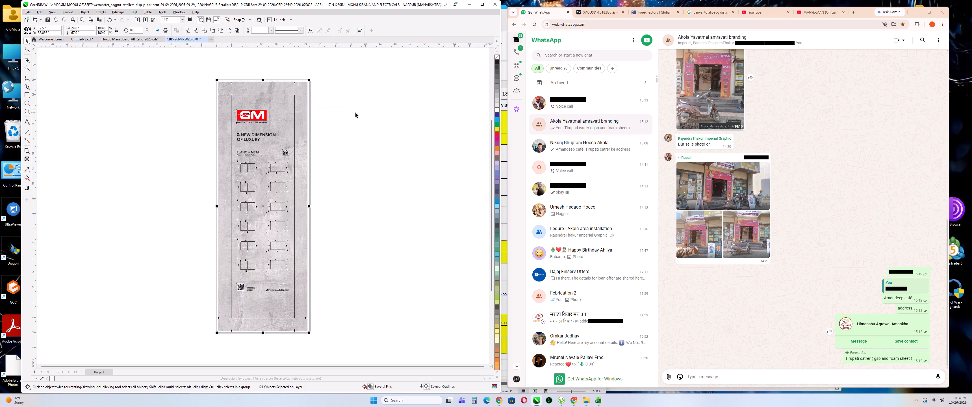
left_click(356, 112)
Toggle the aspect-ratio lock for the grey PowerClip background and open its width for editing.
left_click(290, 86)
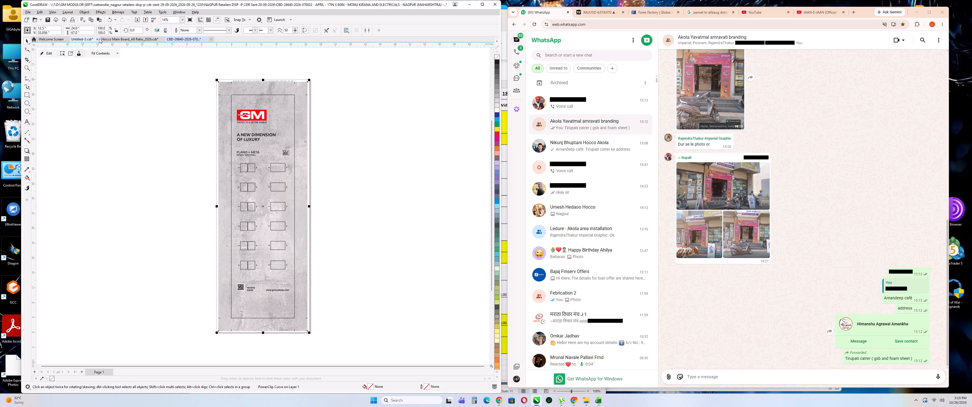
left_click(115, 30)
left_click_drag(85, 28, 46, 28)
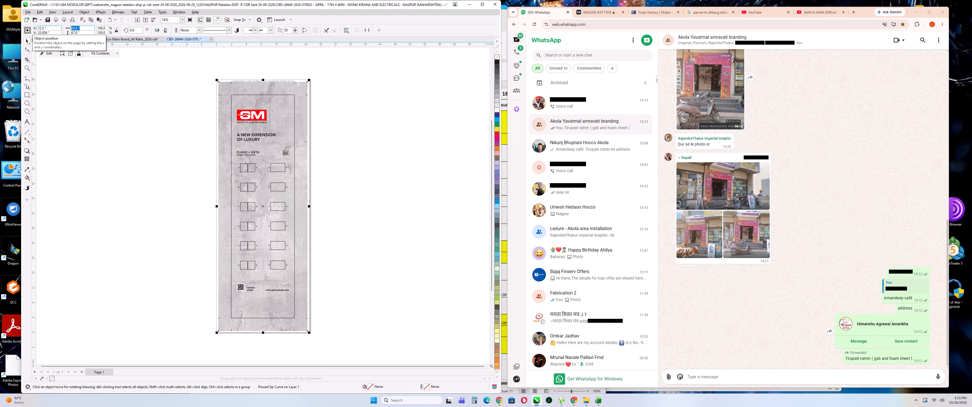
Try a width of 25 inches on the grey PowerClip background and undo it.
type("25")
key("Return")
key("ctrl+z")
Delete the small mark objects along the top edge of the GM panel artwork.
left_click(240, 62)
left_click_drag(216, 64, 298, 84)
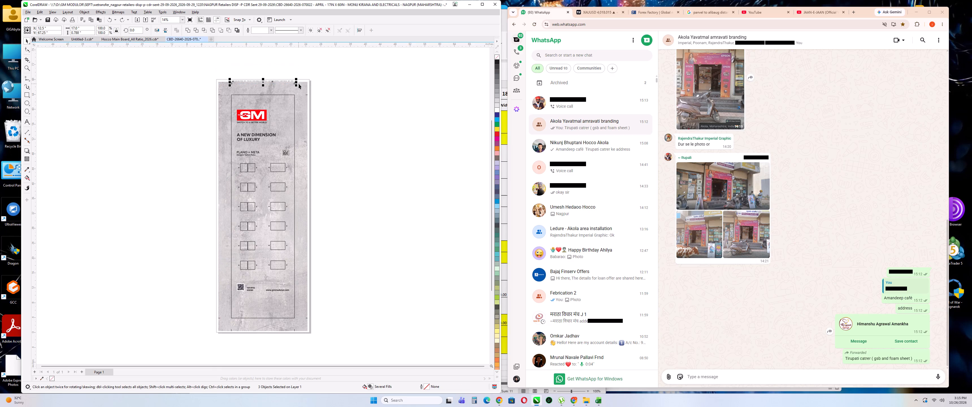
left_click(285, 70)
scroll(274, 75, "up", 8)
left_click_drag(149, 70, 361, 90)
key("Delete")
scroll(364, 87, "down", 4)
left_click(325, 101)
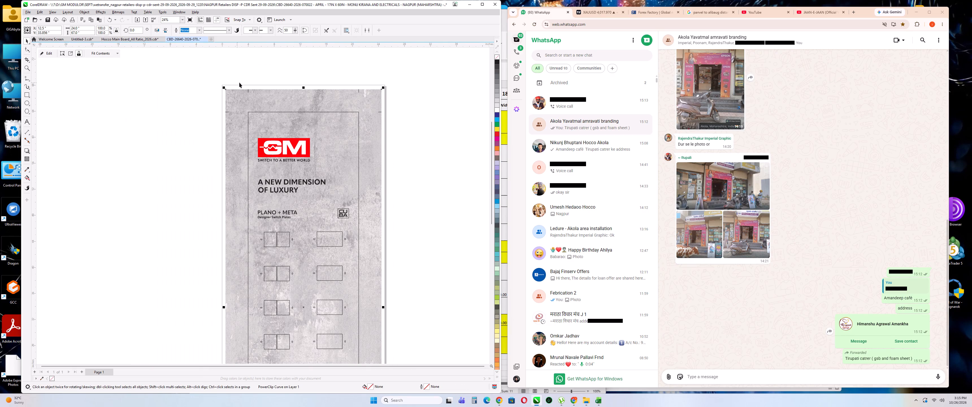
left_click(240, 83)
left_click(248, 90)
left_click(255, 77)
left_click_drag(208, 77, 362, 91)
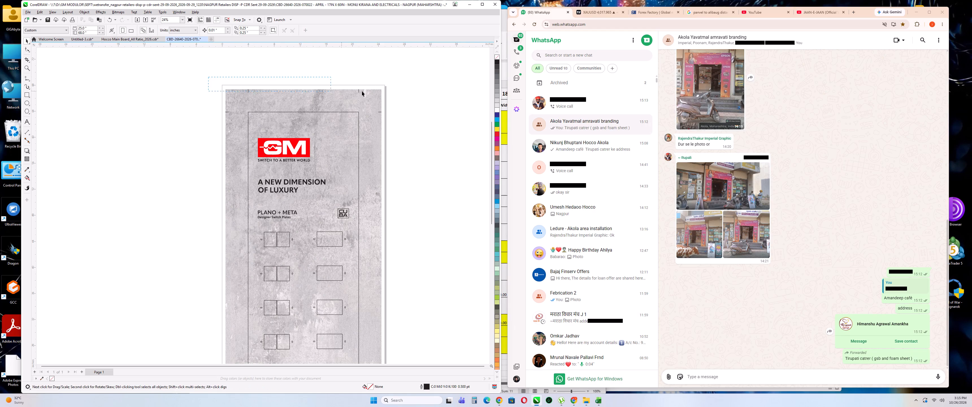
left_click_drag(362, 91, 378, 96)
scroll(395, 60, "down", 5)
key("Delete")
Delete the leftover mark objects along the right, bottom and left edges of the GM panel artwork.
left_click_drag(403, 69, 383, 225)
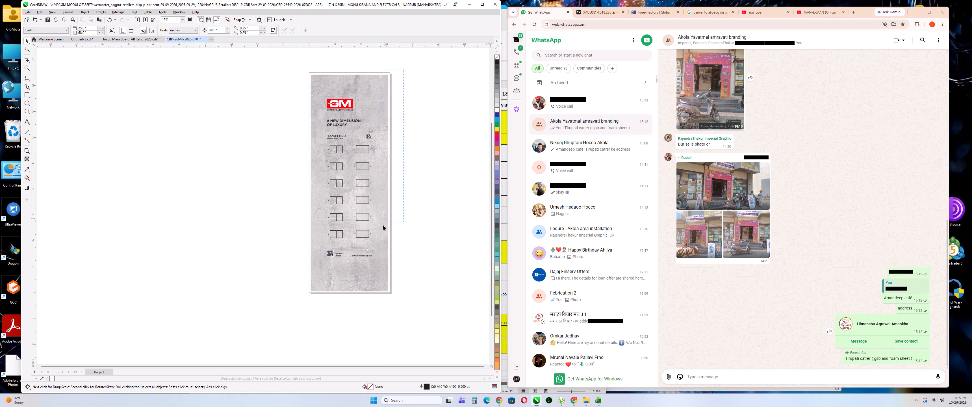
left_click_drag(383, 225, 385, 308)
key("Delete")
left_click_drag(292, 309, 436, 284)
key("Delete")
left_click_drag(278, 317, 315, 64)
key("Delete")
Set the grey PowerClip background's width to 25 inches, scaling its height in proportion.
left_click(312, 83)
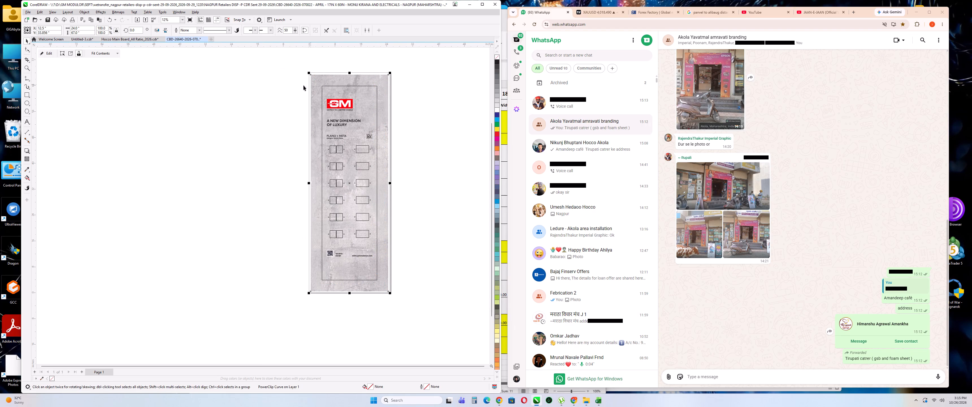
left_click_drag(85, 29, 56, 28)
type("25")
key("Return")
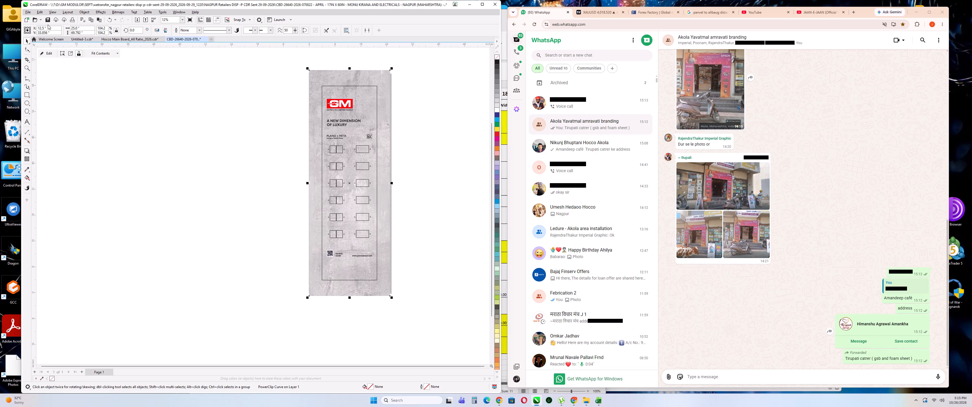
left_click(236, 76)
left_click(271, 75)
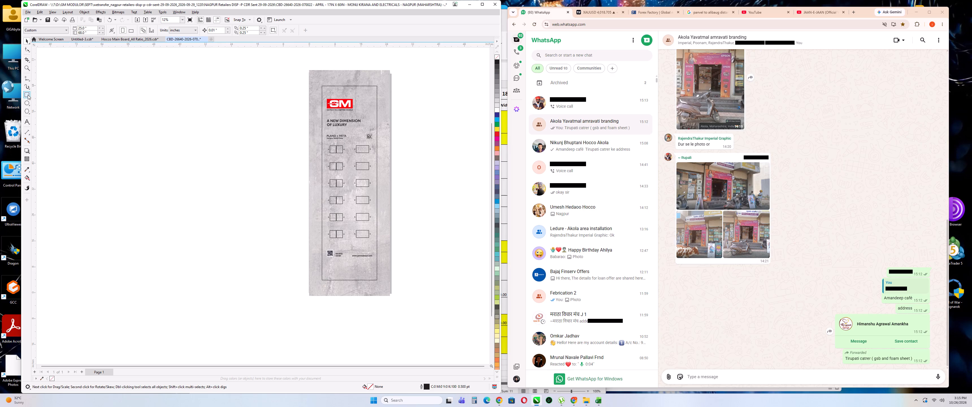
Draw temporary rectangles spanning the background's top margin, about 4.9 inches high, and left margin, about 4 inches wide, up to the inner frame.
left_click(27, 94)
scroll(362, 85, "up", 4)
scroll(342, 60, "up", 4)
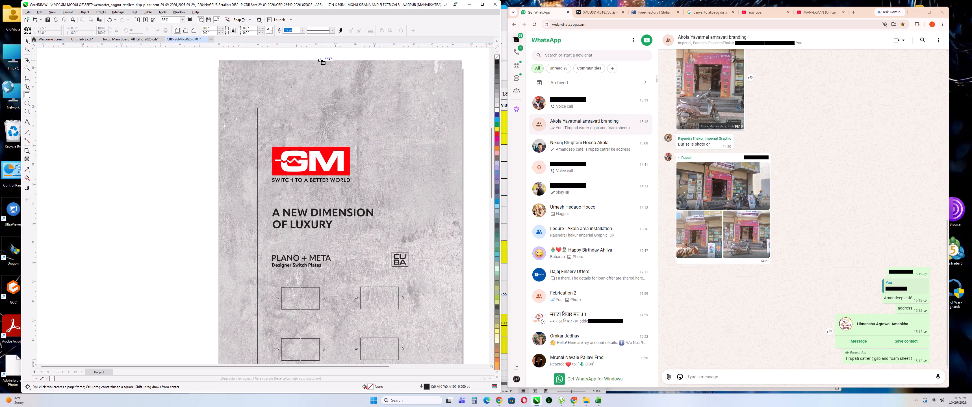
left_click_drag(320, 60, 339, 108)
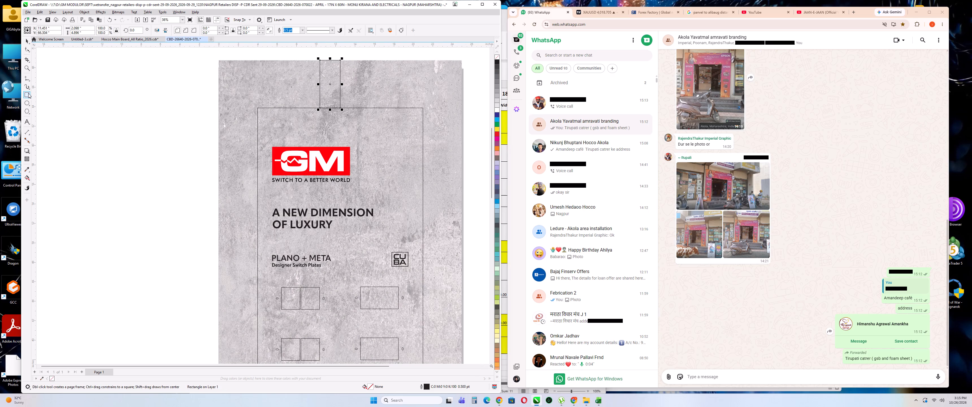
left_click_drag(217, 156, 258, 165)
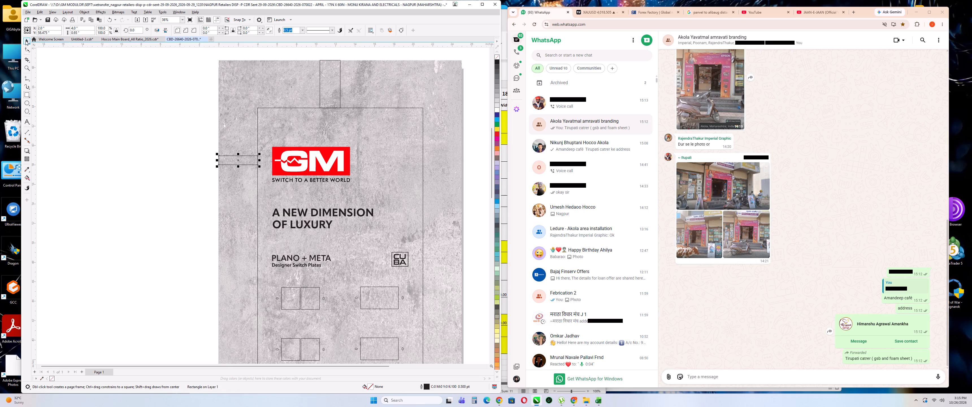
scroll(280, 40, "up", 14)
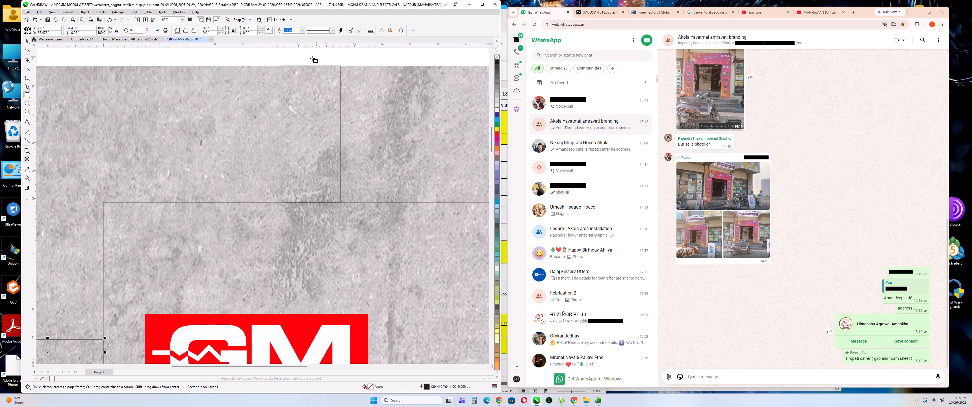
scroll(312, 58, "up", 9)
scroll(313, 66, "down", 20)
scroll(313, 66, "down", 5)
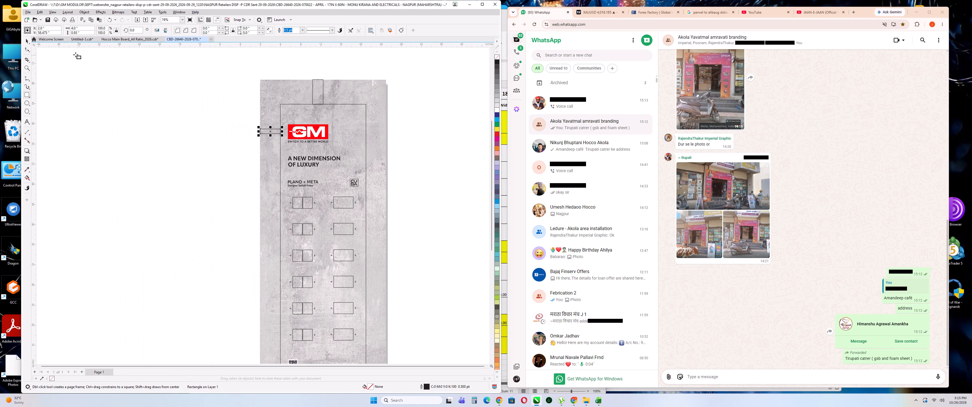
left_click(26, 42)
left_click(106, 73)
left_click(320, 90)
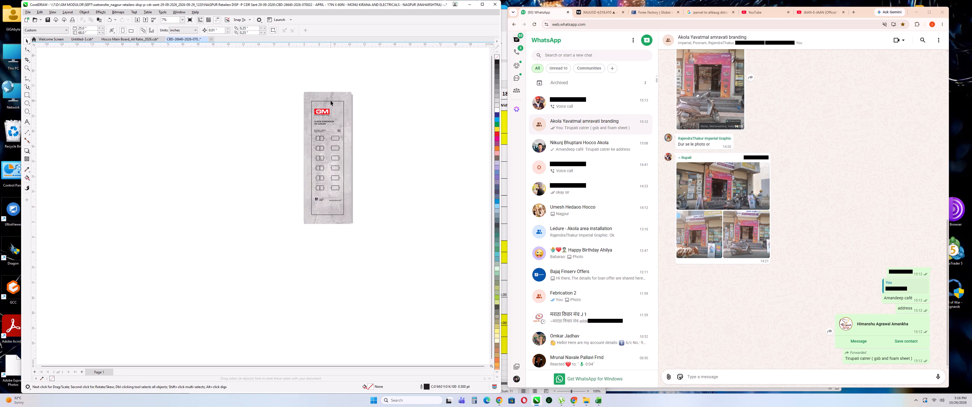
left_click(296, 71)
left_click(319, 103)
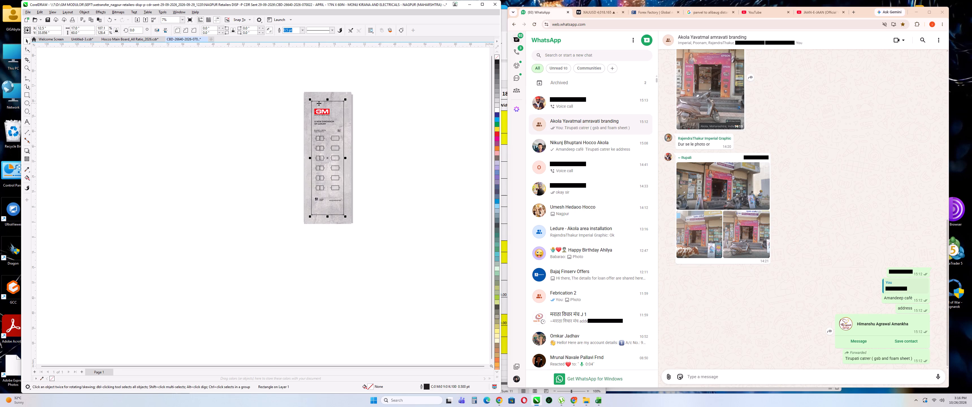
scroll(319, 103, "up", 5)
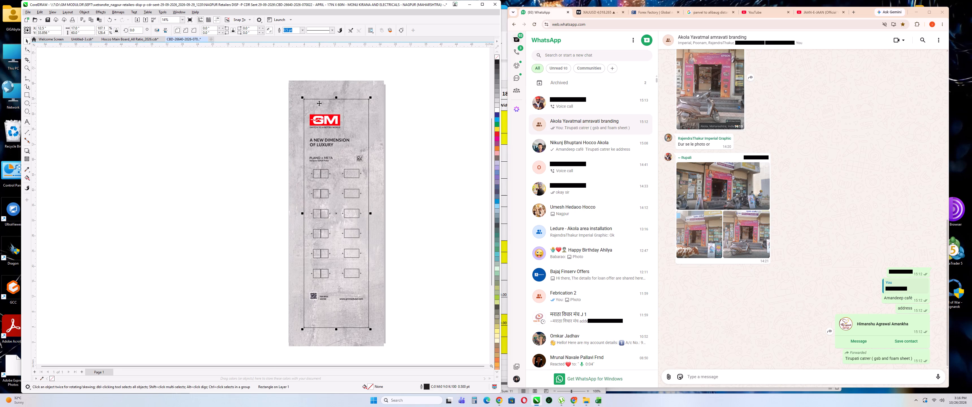
left_click(254, 76)
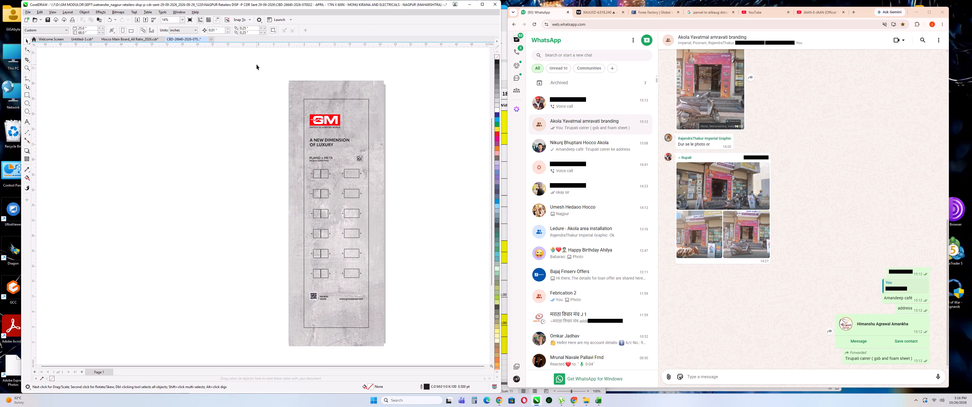
left_click_drag(257, 64, 418, 352)
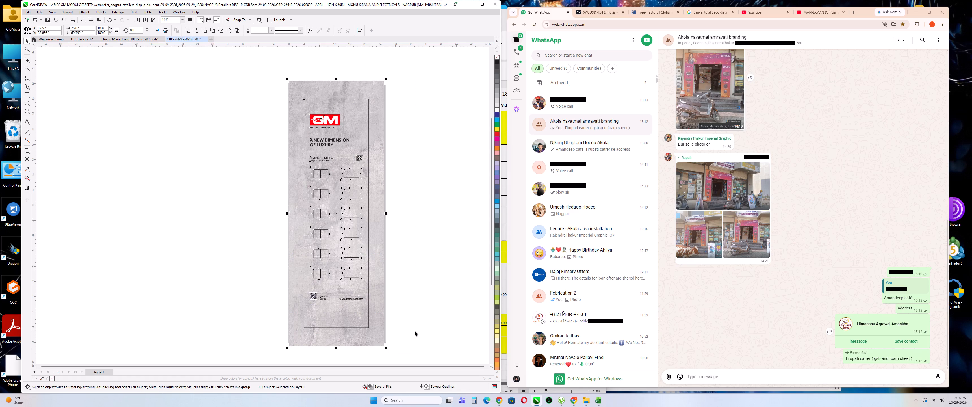
key("ctrl+g")
Start exporting the grouped artwork and browse to the SEPT folder inside GM MODULOR.
key("ctrl+e")
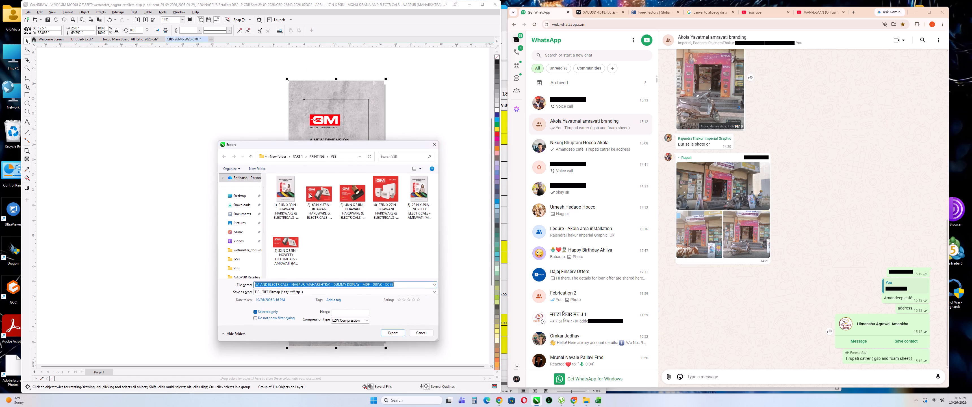
left_click(284, 157)
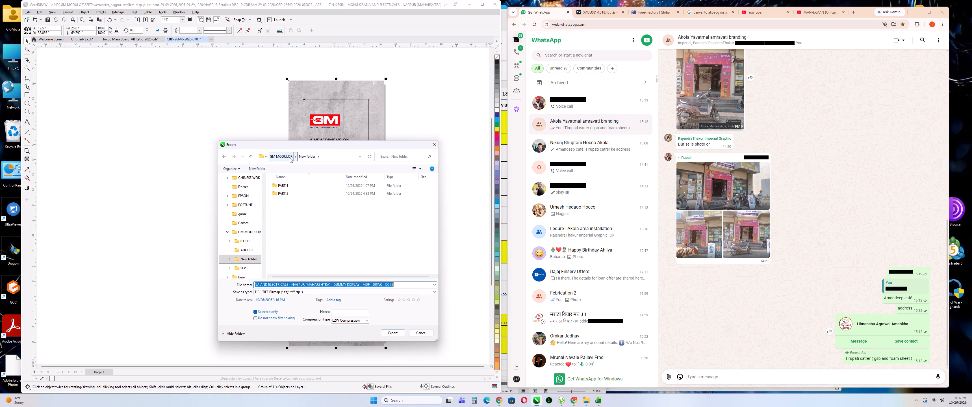
left_click(281, 157)
left_click(297, 210)
left_click(297, 210)
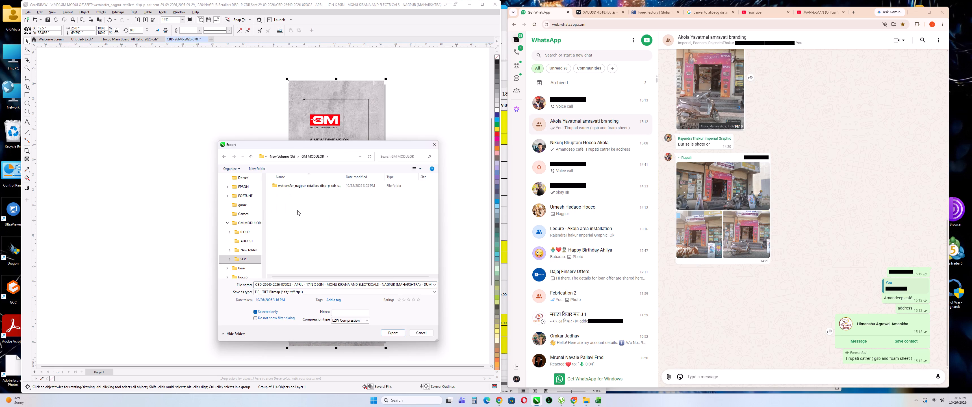
Create a new folder inside SEPT and begin its name with "pr".
right_click(297, 194)
left_click(343, 287)
left_click(389, 287)
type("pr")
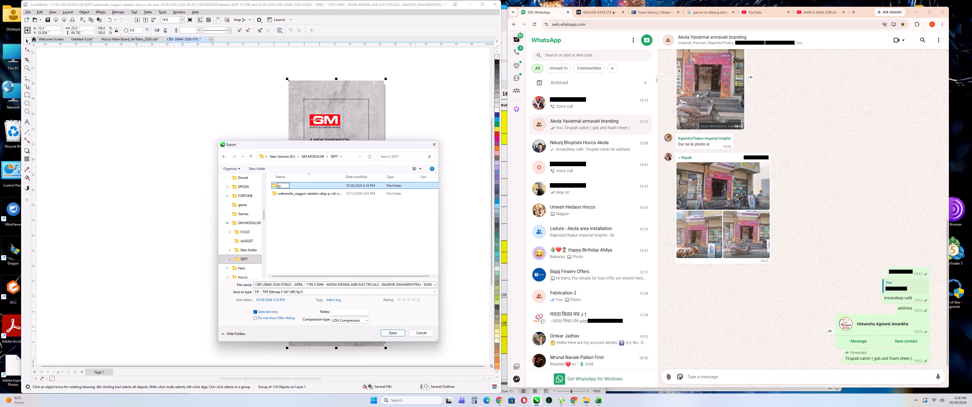
Name the new export folder in SEPT PRINTING and open it.
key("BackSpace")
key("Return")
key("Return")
Create a folder named VSB inside PRINTING and open it as the export location.
right_click(305, 198)
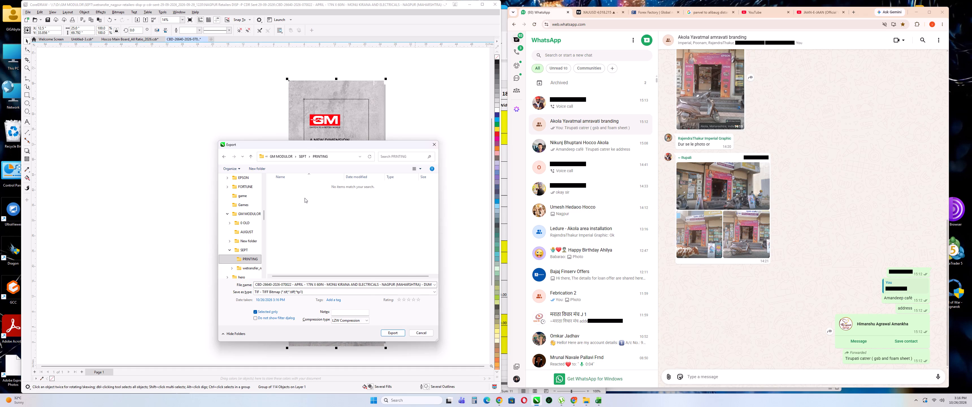
left_click(353, 288)
left_click(392, 288)
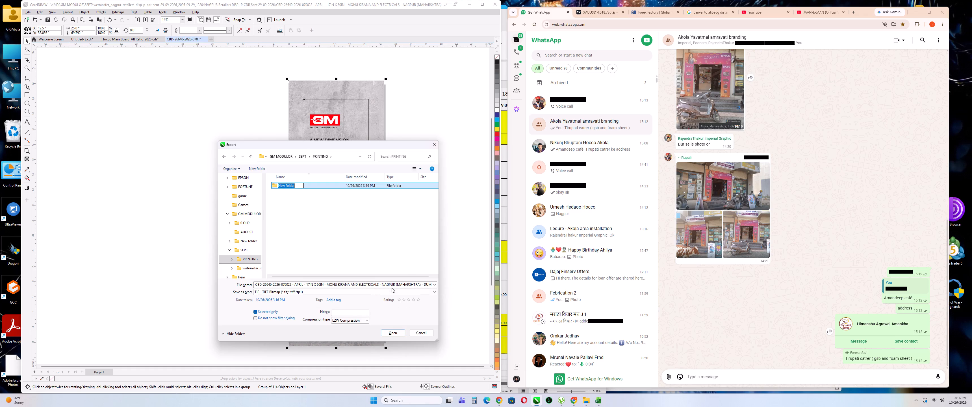
type("S=")
key("BackSpace")
key("BackSpace")
type("VS")
key("b")
key("Return")
key("Return")
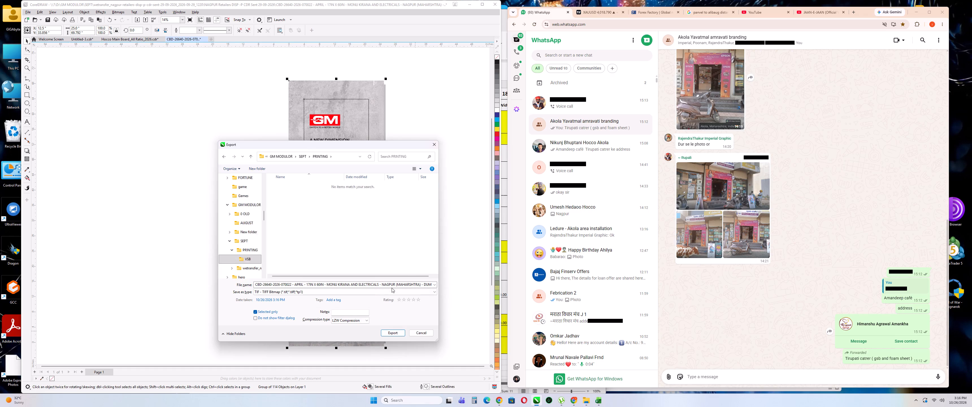
Export the selected GM artwork to the VSB folder as an LZW-compressed TIFF at 100 dpi in 32-bit CMYK.
left_click(396, 330)
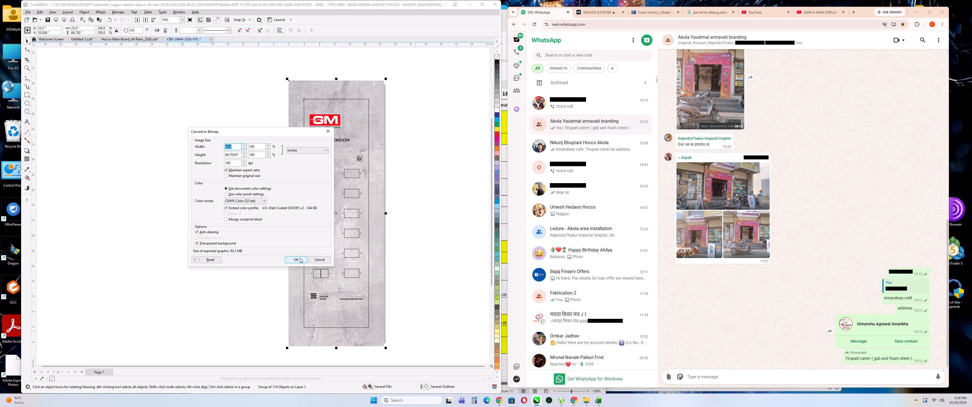
left_click(300, 258)
left_click(355, 247)
left_click(442, 229)
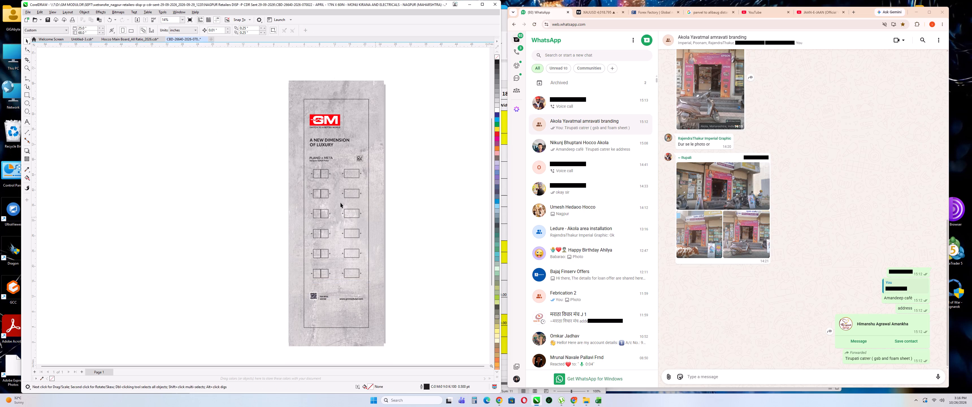
Close the Monu Kirana and Electricals artwork document.
left_click(205, 40)
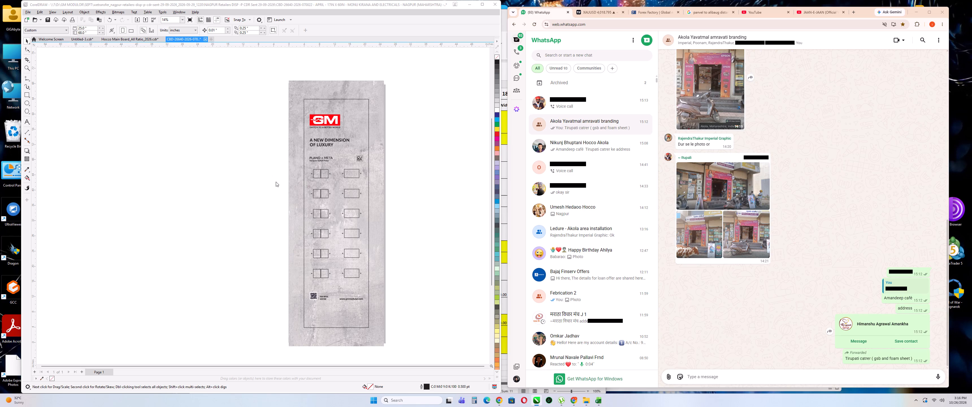
Finish closing the Monu Kirana and Electricals document and select the bottom Hocco banner in the first column of the Hocco Main Board artwork.
left_click(295, 215)
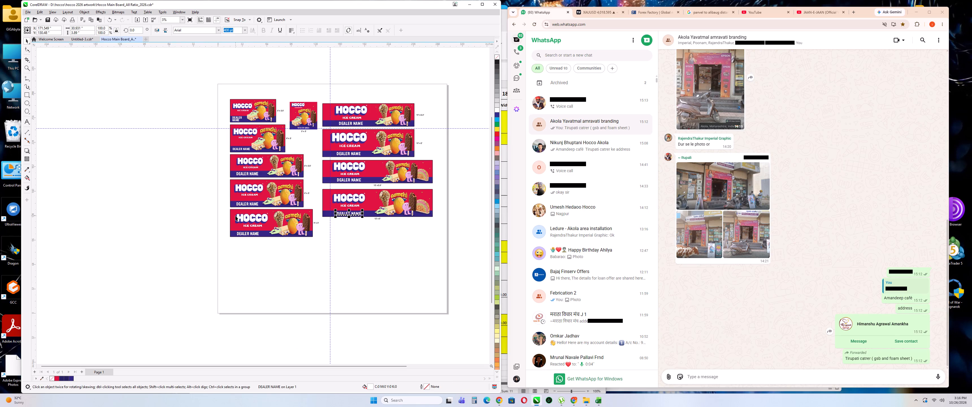
left_click(235, 216)
Close the extra File Explorer windows, keeping only the NAGPUR Retailers folder window open.
left_click(589, 406)
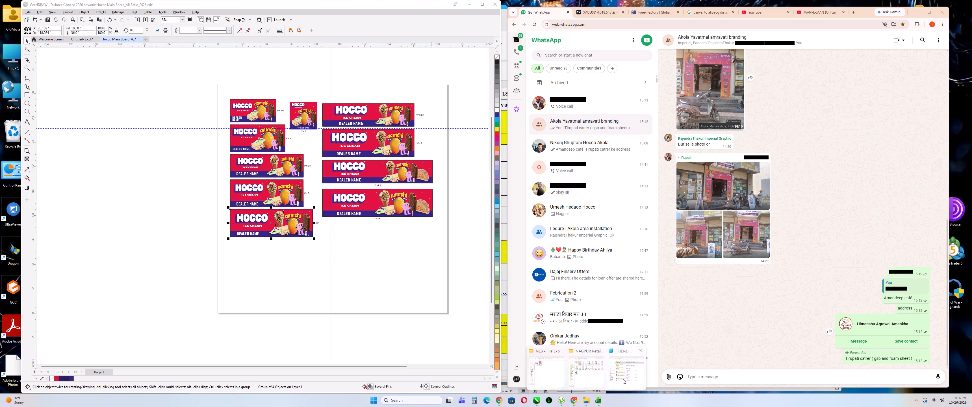
left_click(640, 351)
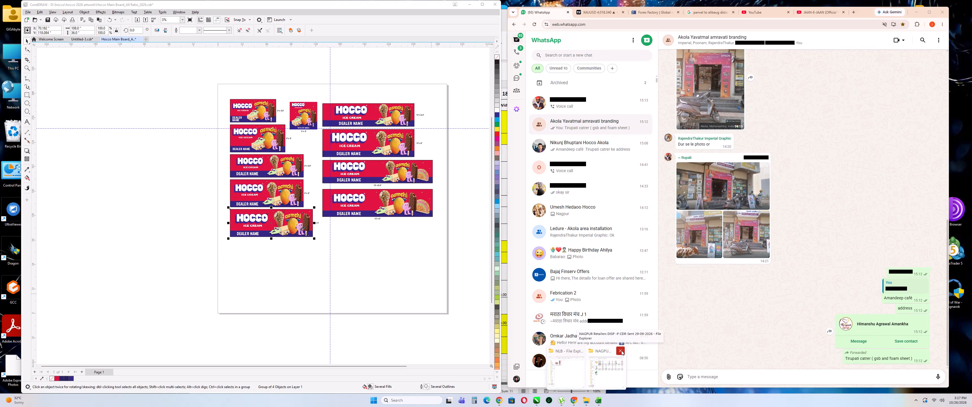
left_click(580, 352)
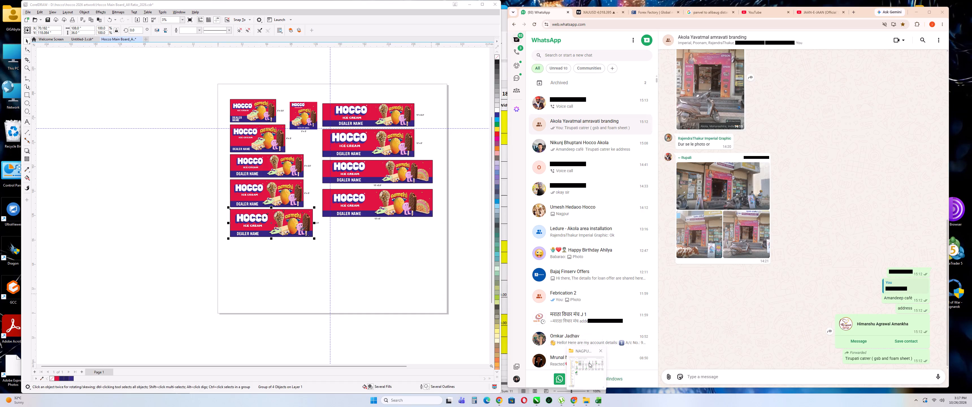
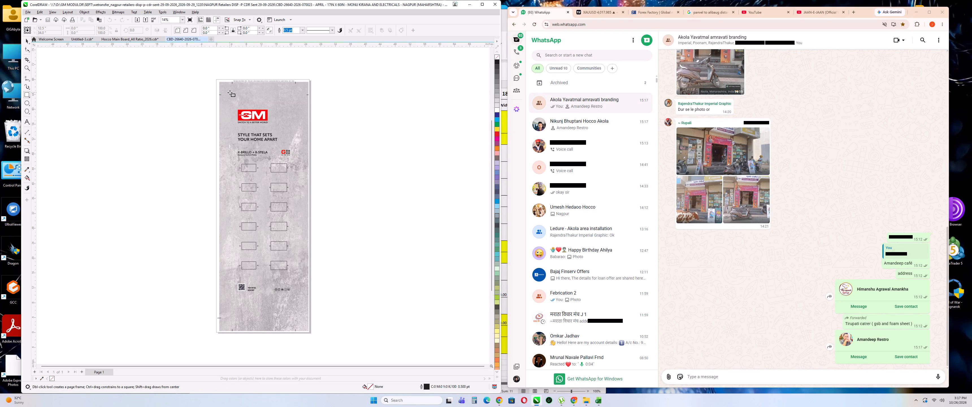
Draw a rectangle about 20 inches wide inside the edges of the GM switch-plate panel artwork.
left_click_drag(230, 92, 305, 324)
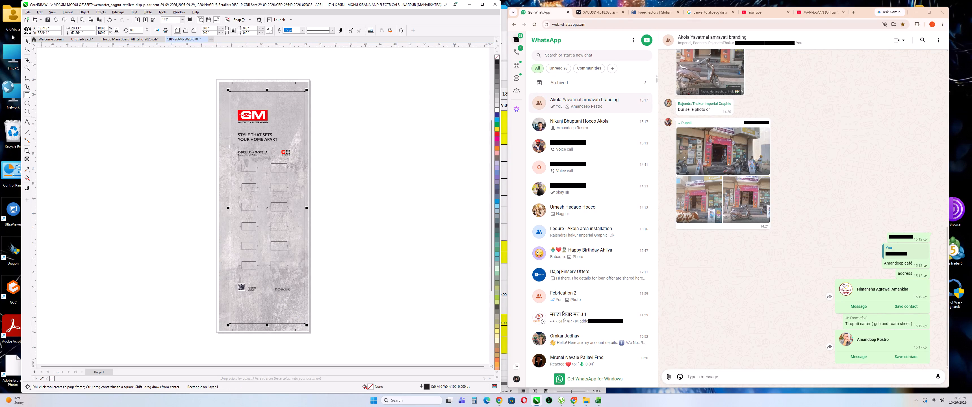
left_click(24, 42)
left_click(94, 68)
left_click(279, 99)
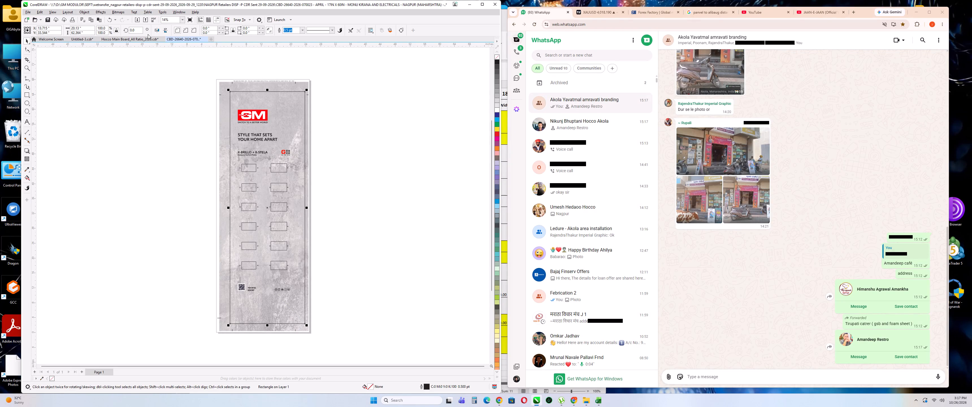
Toggle the new rectangle's proportion lock and open its width for editing.
left_click(116, 30)
left_click_drag(92, 27, 20, 28)
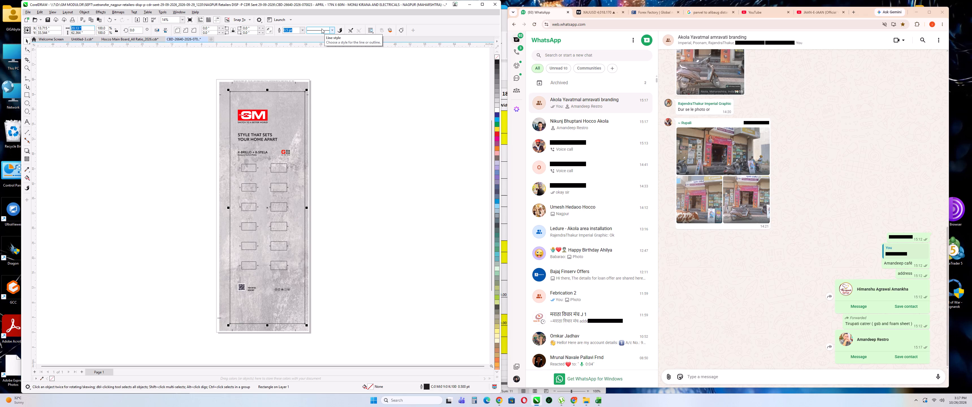
Resize the outline rectangle to 17 × 60 in and centre it on the GM artwork.
type("17")
key("BackSpace")
key("Tab")
type("60")
key("Return")
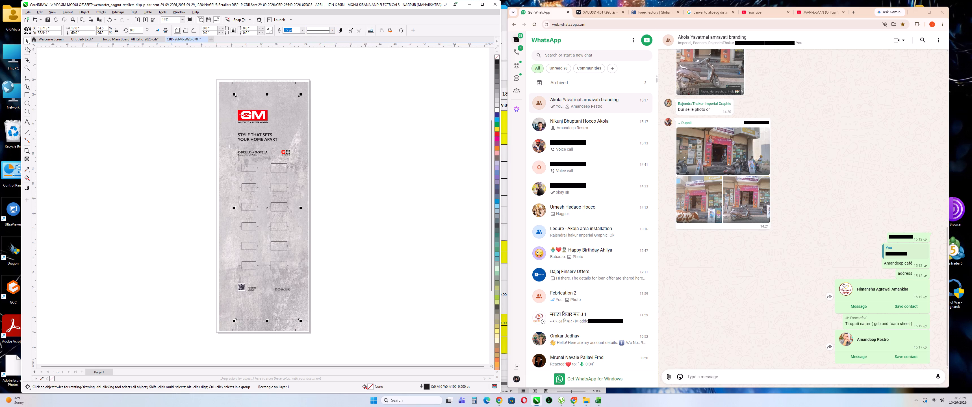
left_click(225, 108, "shift")
type("ec")
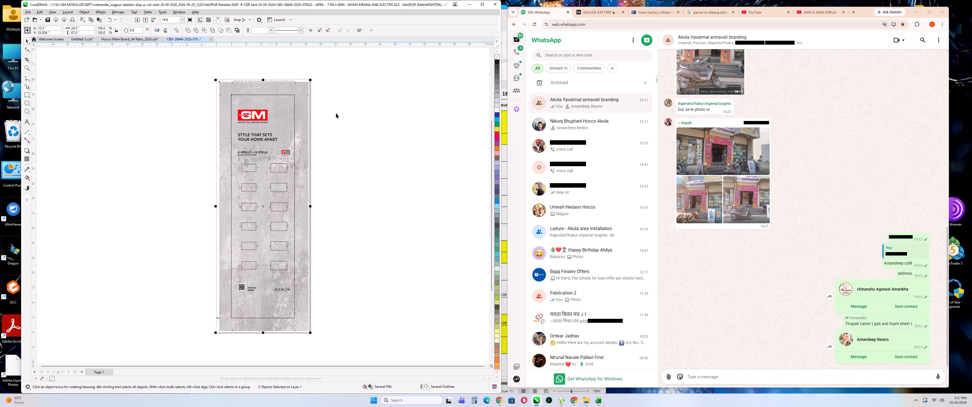
Ungroup the GM artwork so its surrounding marks are separate from the background.
left_click(394, 119)
left_click(282, 101)
left_click(399, 135)
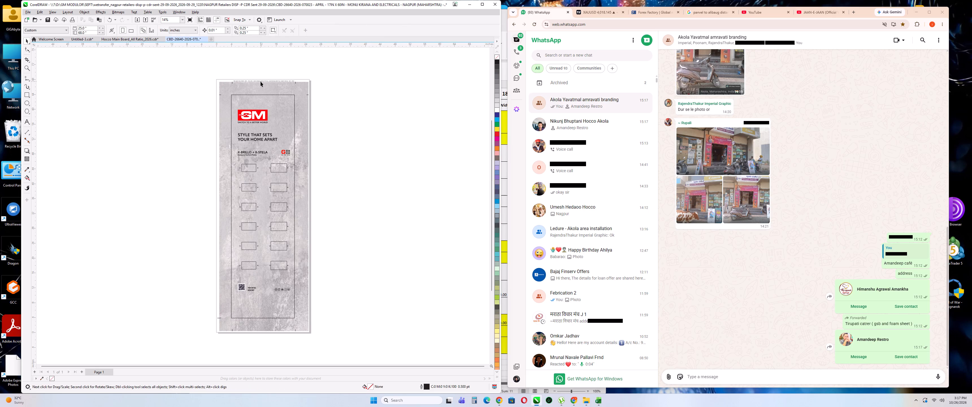
left_click(257, 88)
right_click(257, 88)
left_click(298, 112)
left_click(387, 111)
Delete the marks along the top, left, bottom and right edges of the GM artwork.
left_click_drag(209, 70, 326, 92)
key("Delete")
left_click_drag(209, 84, 217, 361)
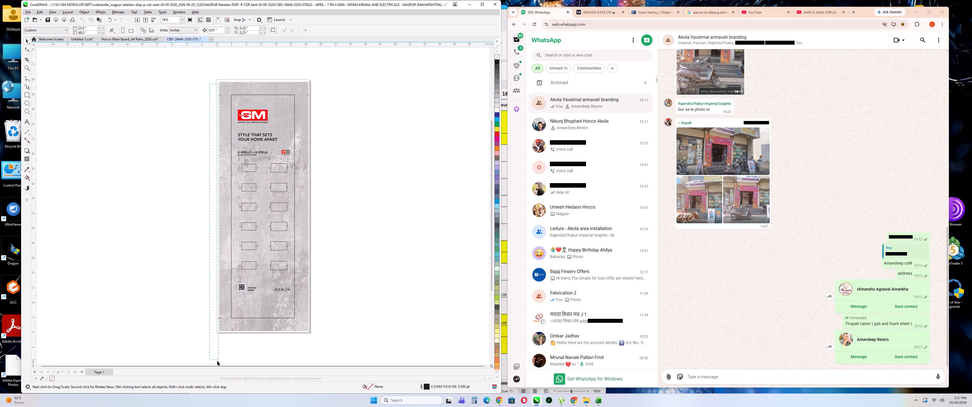
left_click_drag(217, 361, 225, 346)
key("Delete")
left_click_drag(196, 336, 364, 303)
key("Delete")
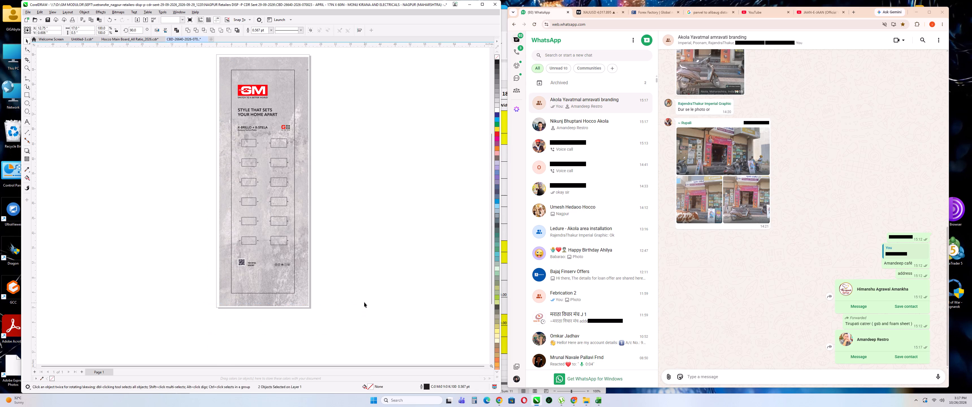
scroll(353, 306, "down", 5)
scroll(350, 226, "up", 2)
left_click_drag(320, 145, 350, 354)
key("Delete")
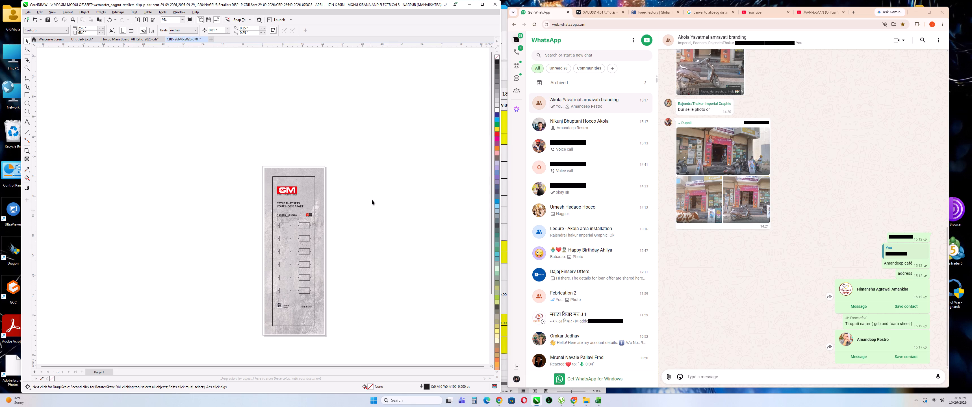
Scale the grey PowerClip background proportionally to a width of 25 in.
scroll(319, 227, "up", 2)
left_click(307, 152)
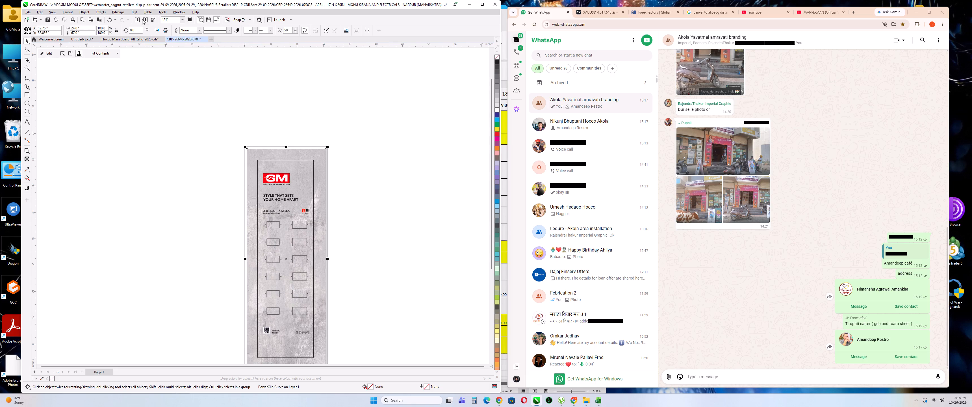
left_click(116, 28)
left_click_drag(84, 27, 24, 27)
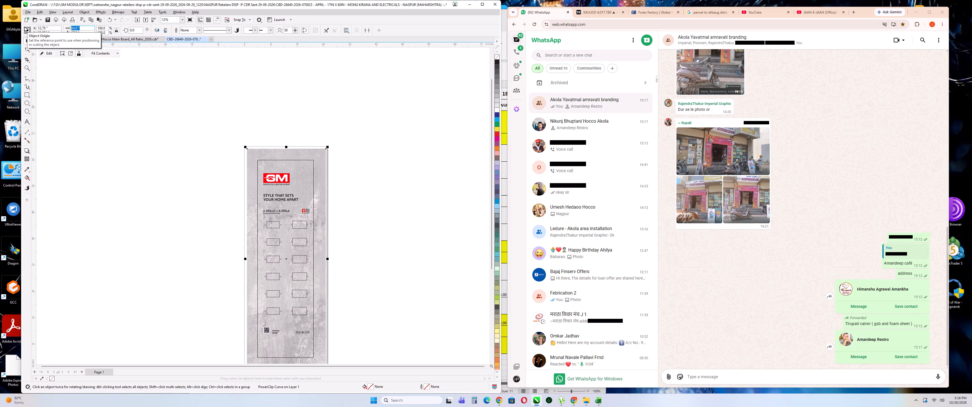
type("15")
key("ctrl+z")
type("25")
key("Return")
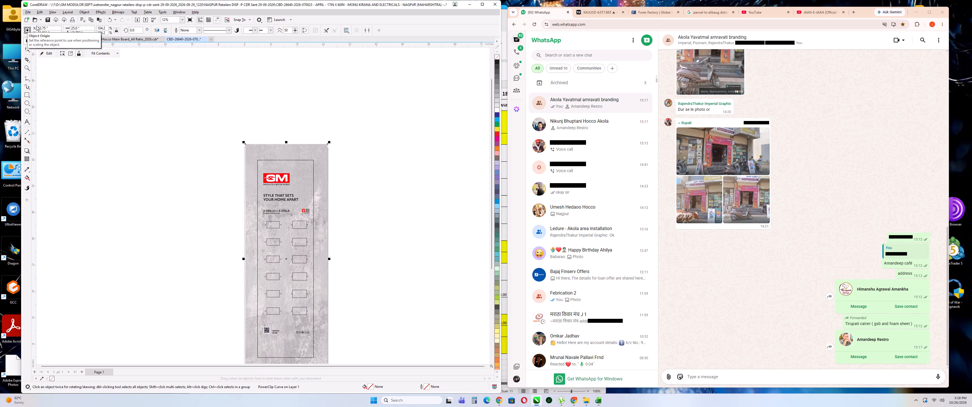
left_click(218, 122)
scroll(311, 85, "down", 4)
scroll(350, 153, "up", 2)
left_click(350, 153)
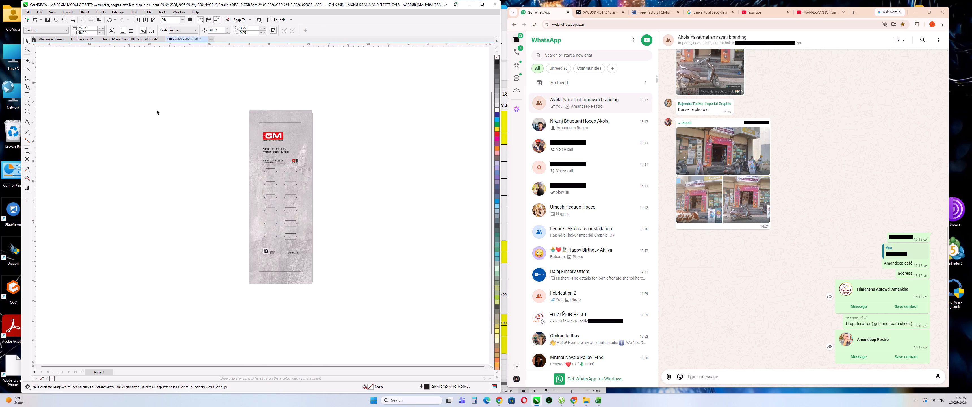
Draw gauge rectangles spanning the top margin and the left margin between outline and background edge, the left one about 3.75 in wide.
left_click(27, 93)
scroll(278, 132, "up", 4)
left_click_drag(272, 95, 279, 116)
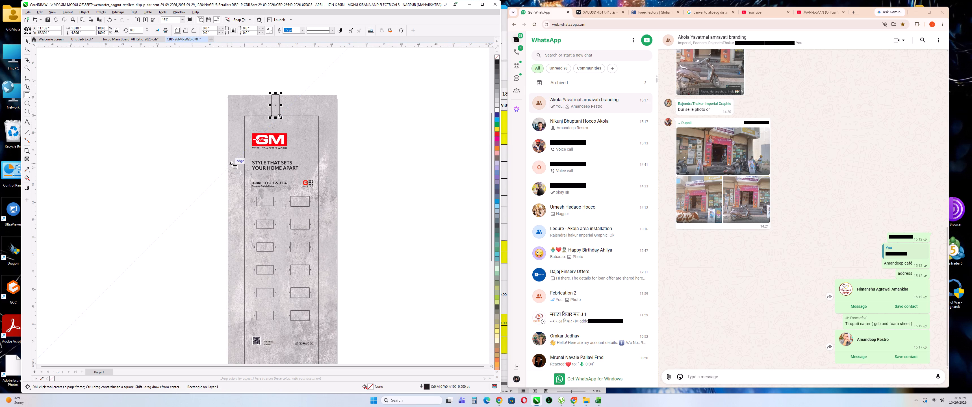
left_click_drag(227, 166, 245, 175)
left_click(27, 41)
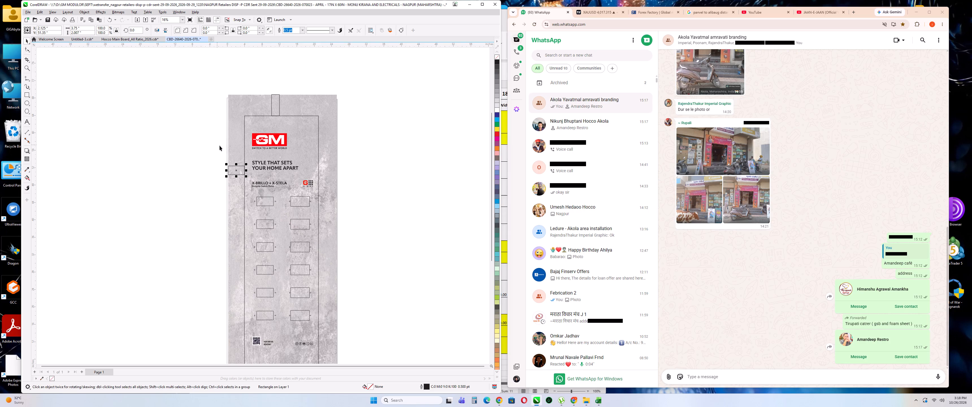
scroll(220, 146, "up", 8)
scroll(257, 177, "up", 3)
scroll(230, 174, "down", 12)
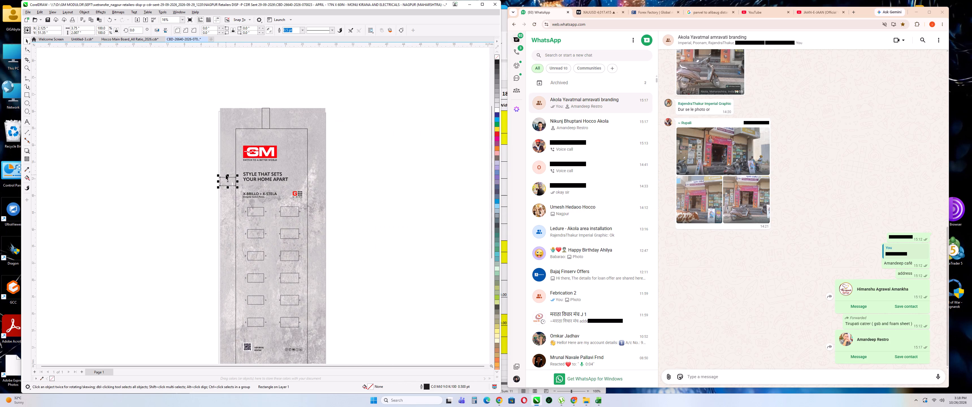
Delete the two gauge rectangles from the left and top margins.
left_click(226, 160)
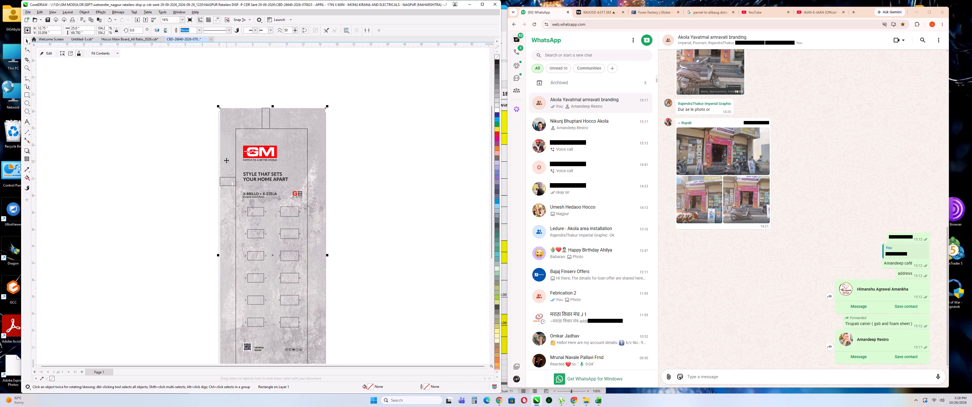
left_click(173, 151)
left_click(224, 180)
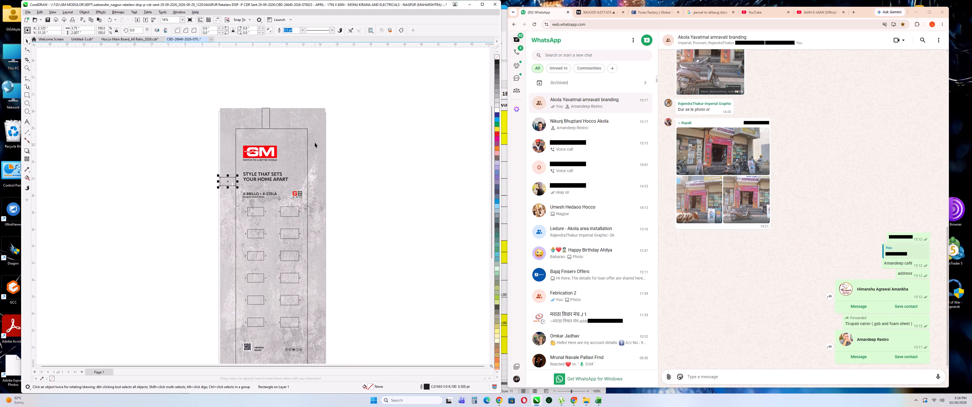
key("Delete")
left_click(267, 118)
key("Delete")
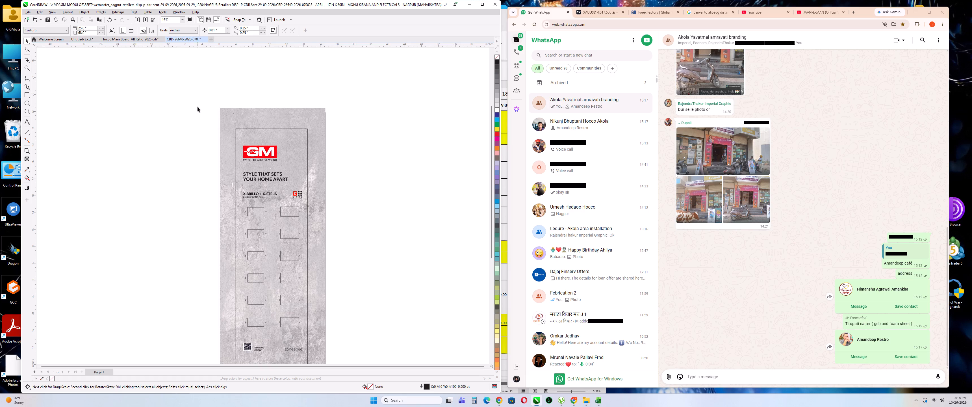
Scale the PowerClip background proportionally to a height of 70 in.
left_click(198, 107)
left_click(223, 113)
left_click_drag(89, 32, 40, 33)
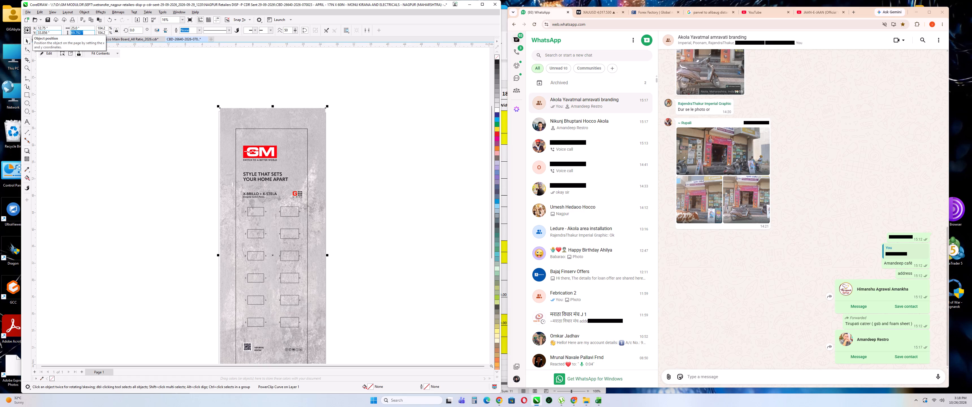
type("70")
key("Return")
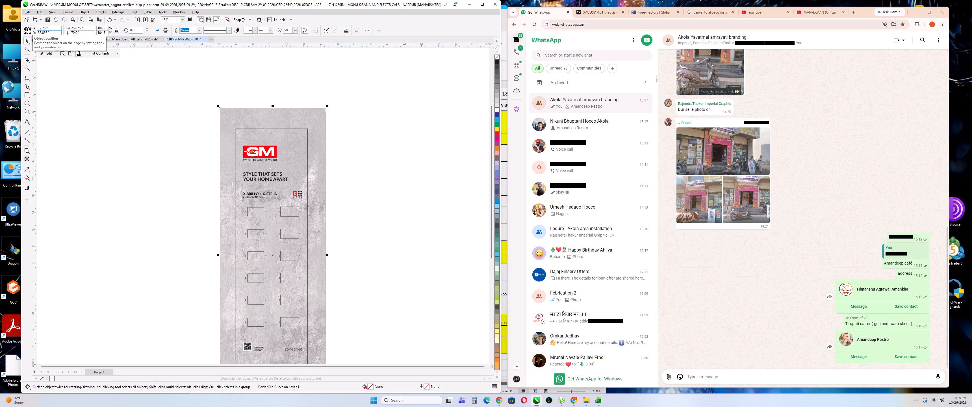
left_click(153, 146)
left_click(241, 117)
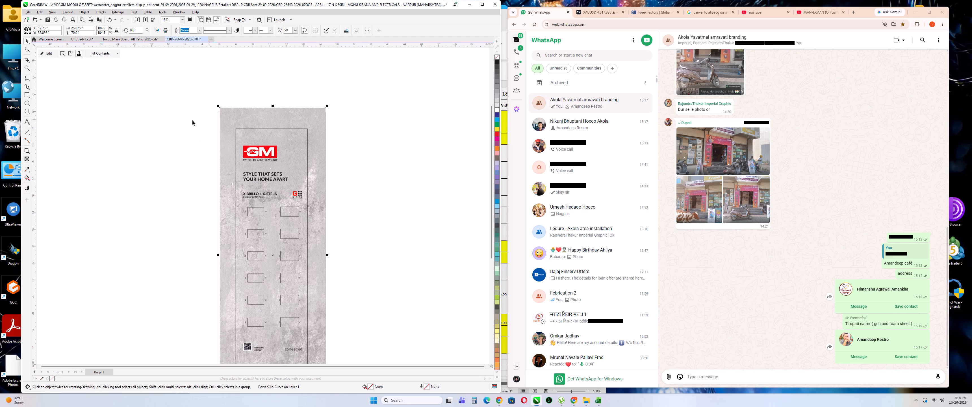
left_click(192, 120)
Draw gauge rectangles across the left, right and top margins, about 3.76 in wide at left and 4.26 in wide at right.
left_click(26, 93)
scroll(260, 163, "up", 5)
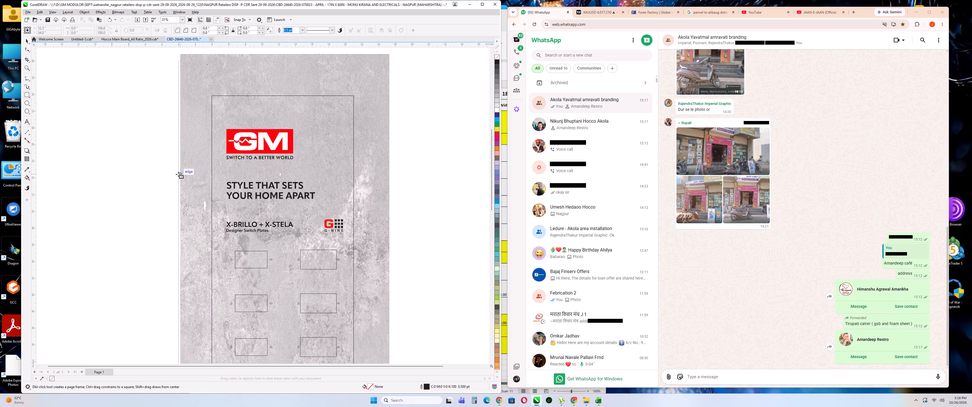
left_click_drag(180, 175, 213, 182)
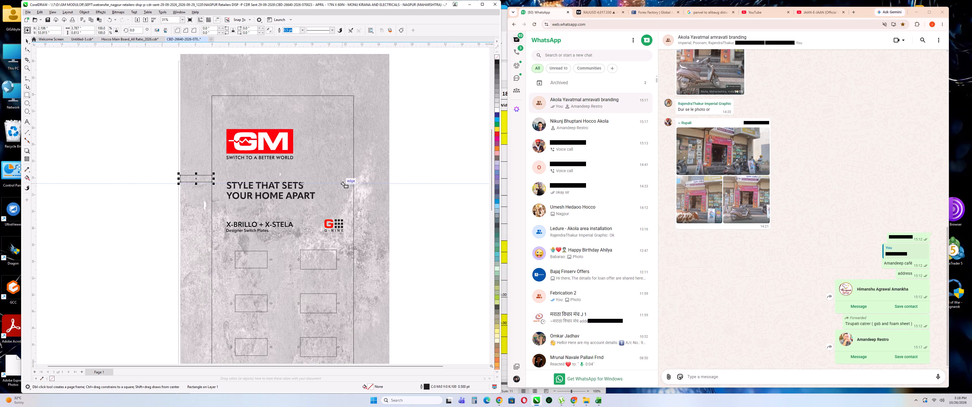
left_click_drag(353, 186, 390, 198)
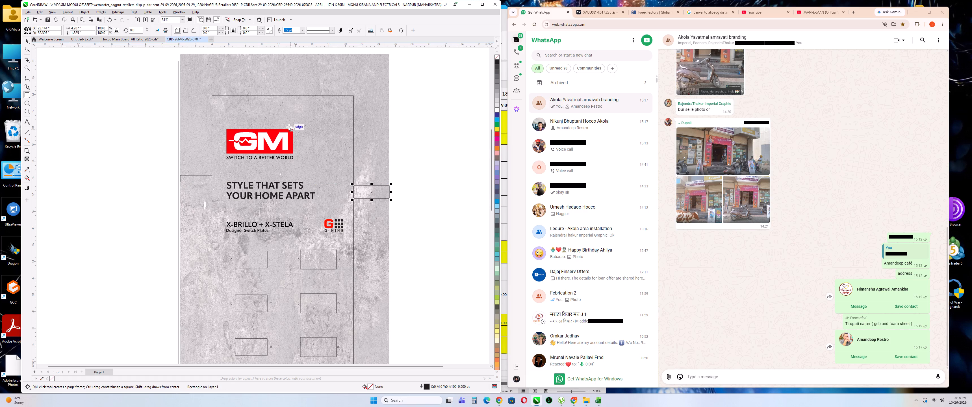
left_click_drag(259, 54, 272, 96)
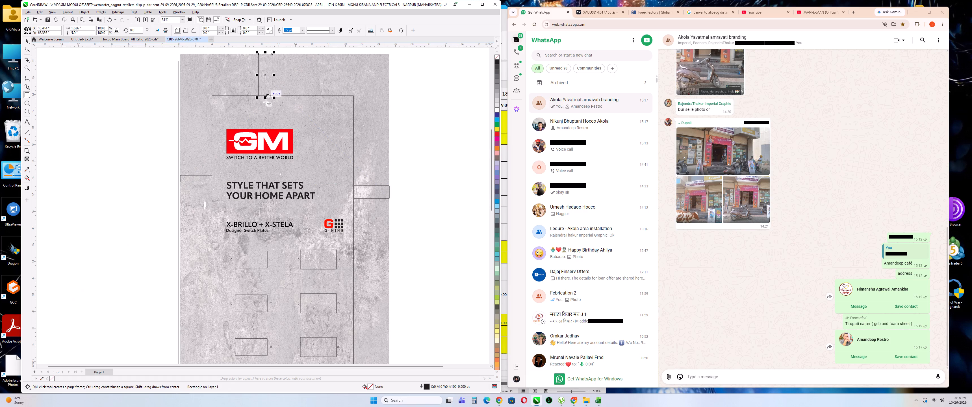
left_click(26, 41)
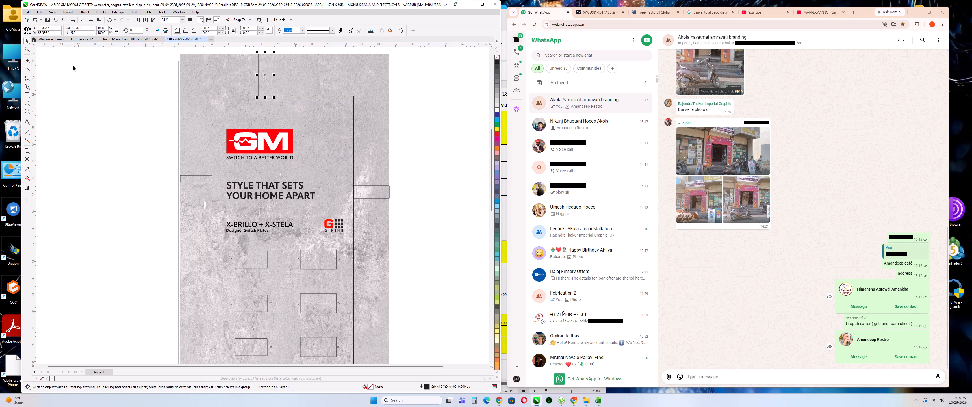
Scale the PowerClip background proportionally to a width of 26 in.
left_click(93, 71)
left_click(222, 72)
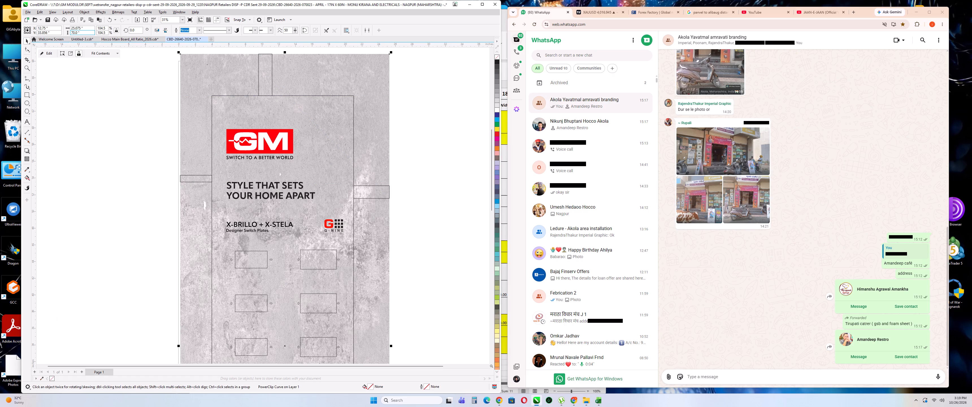
left_click(83, 28)
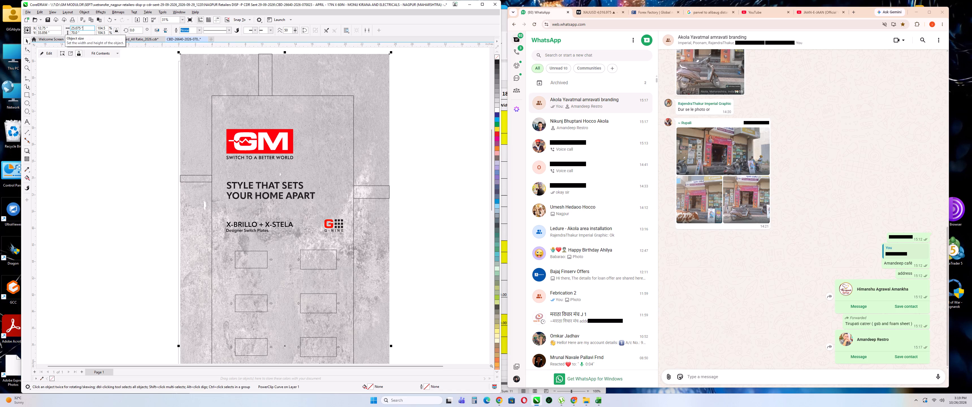
left_click(198, 101)
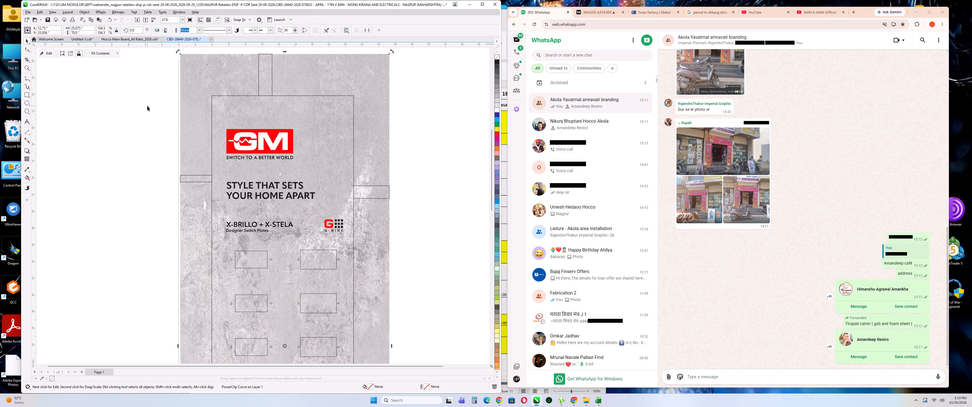
left_click_drag(88, 29, 48, 28)
type("26")
key("Return")
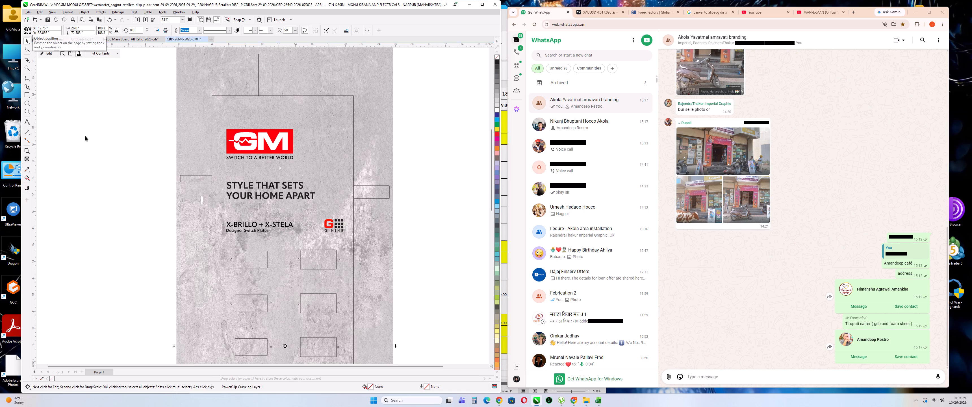
Stretch the left gauge rectangle out to the background's left edge, making it about 4.2 in wide.
left_click(137, 146)
left_click(187, 176)
left_click_drag(178, 178, 175, 179)
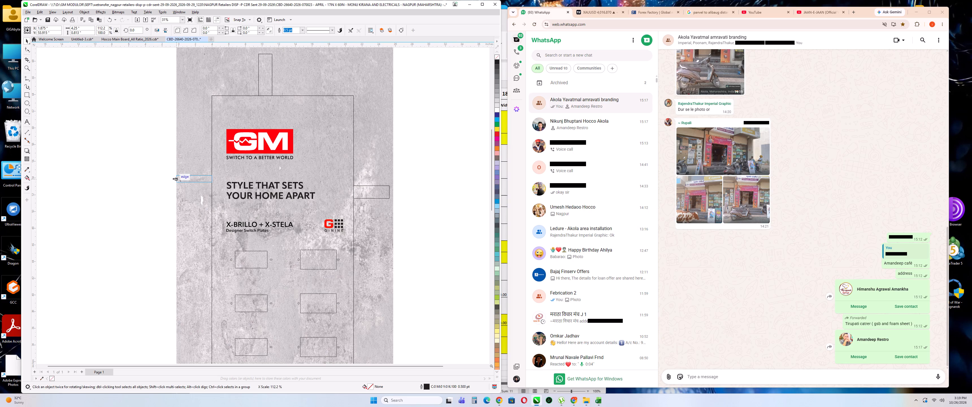
Stretch the right gauge rectangle out to the background's right edge, making it about 4.75 in wide.
left_click_drag(175, 179, 175, 179)
scroll(153, 174, "down", 4)
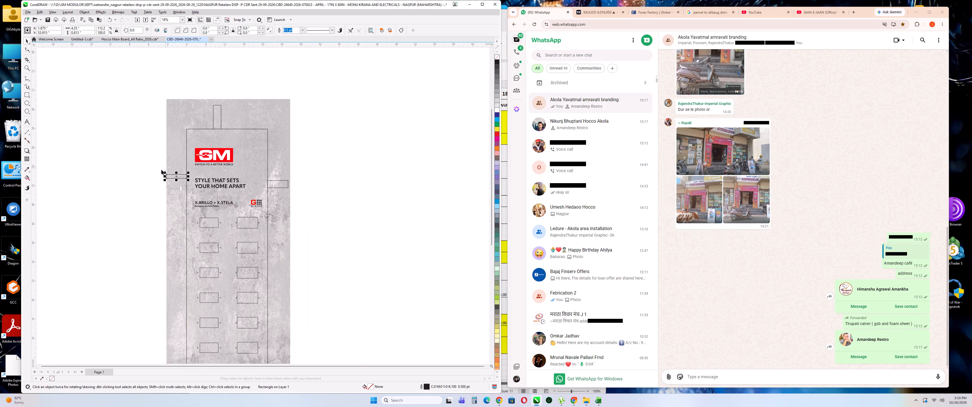
left_click(278, 184)
left_click_drag(290, 185, 292, 185)
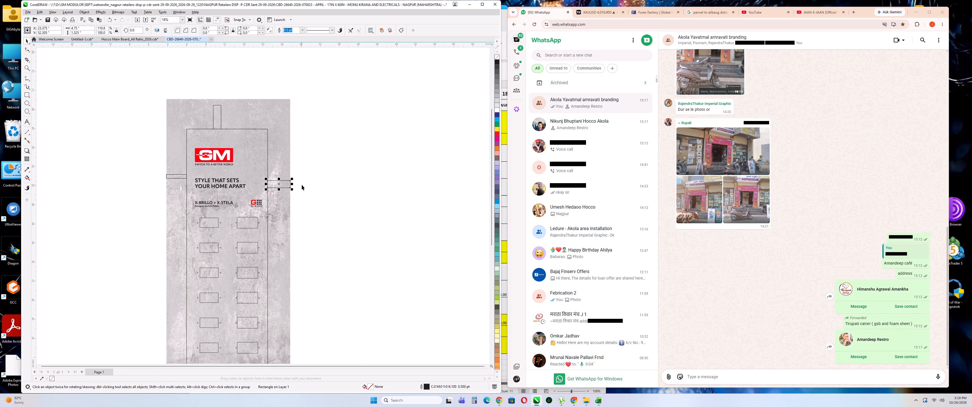
left_click(302, 185)
Delete the right and left gauge rectangles from the background margins.
left_click(282, 187)
key("Delete")
left_click(177, 177)
key("Delete")
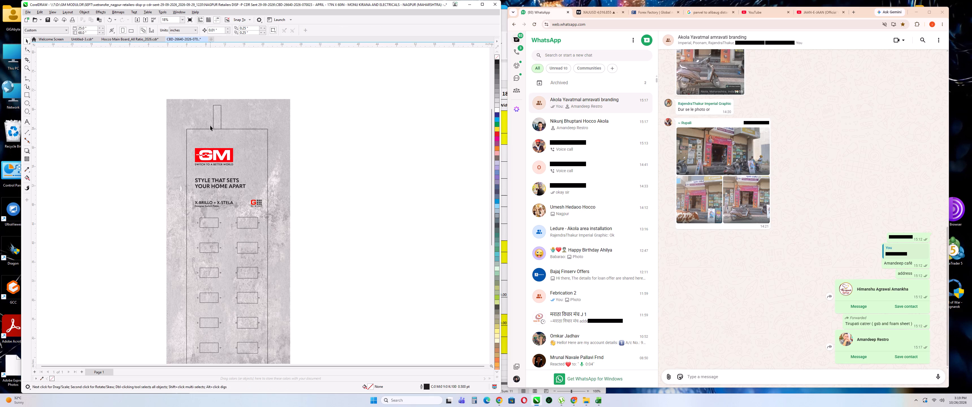
Stretch the top gauge rectangle up to the background's top edge and remove the gauge.
left_click(214, 116)
left_click_drag(217, 104, 218, 99)
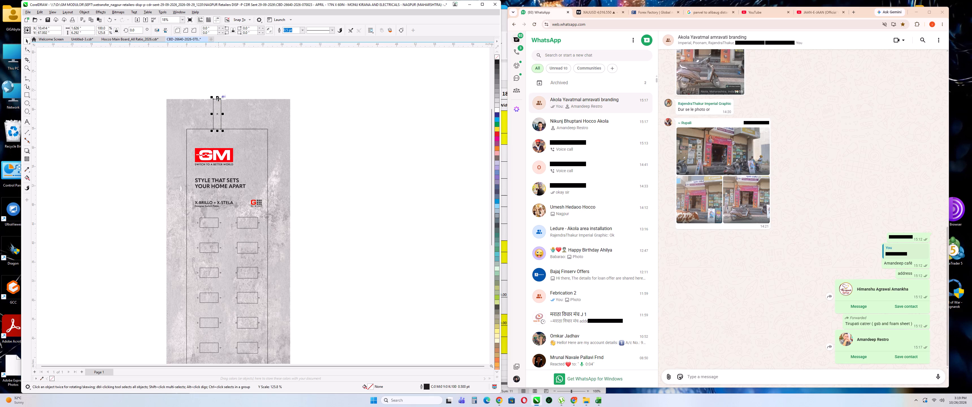
left_click(218, 81)
left_click(219, 108)
key("Delete")
Group the whole artwork together with its background and size outline.
scroll(277, 94, "down", 4)
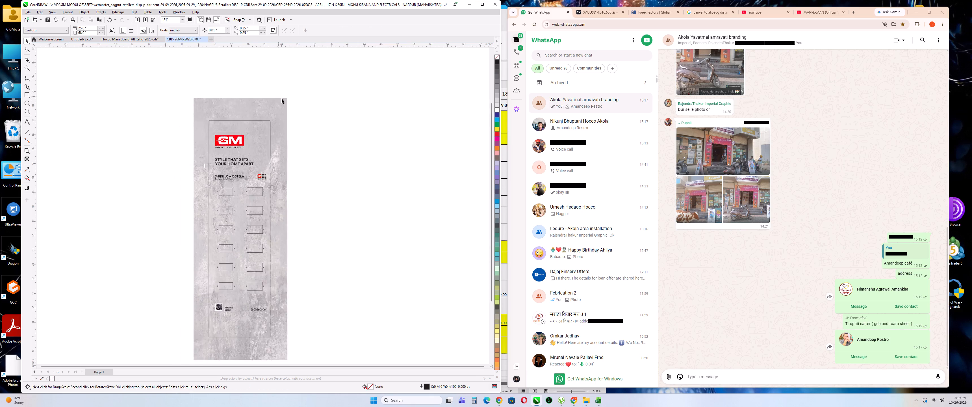
scroll(277, 118, "up", 1)
left_click_drag(186, 79, 320, 346)
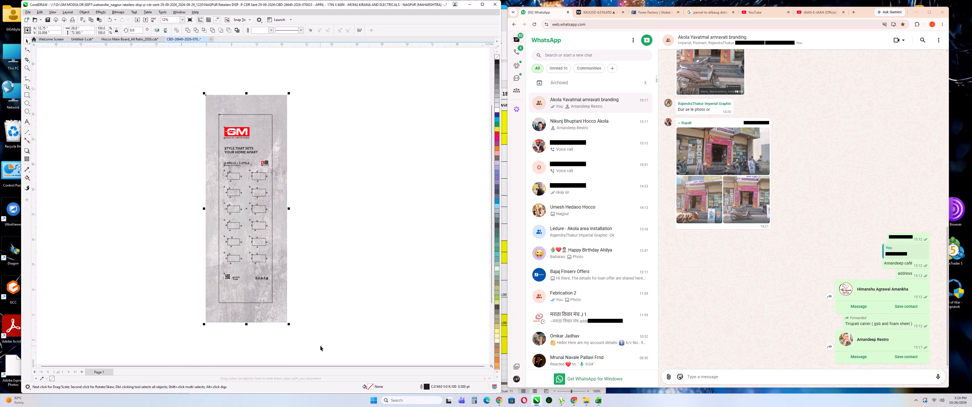
key("ctrl+g")
key("ctrl+g")
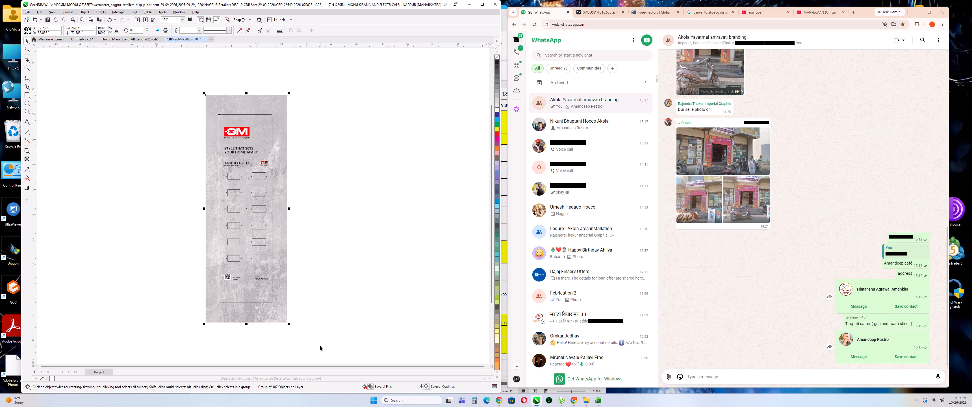
Export only the selected group as an LZW-compressed CMYK TIFF into the PRINTING/VSB folder, keeping the proposed file name.
key("ctrl+e")
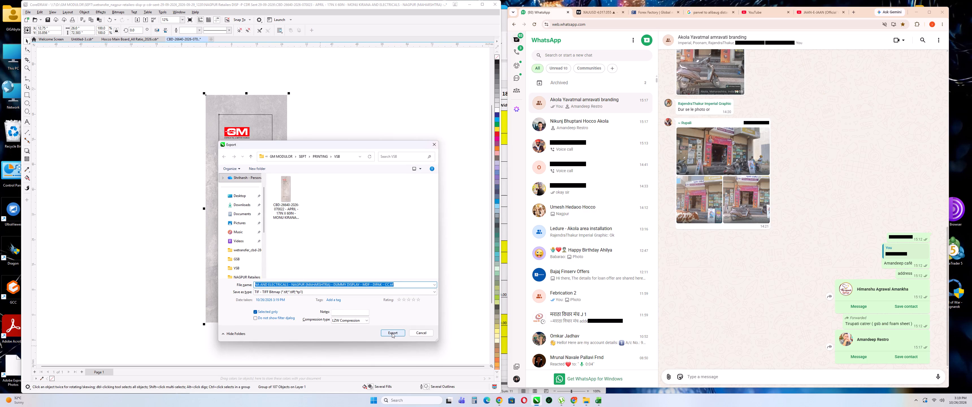
left_click(392, 333)
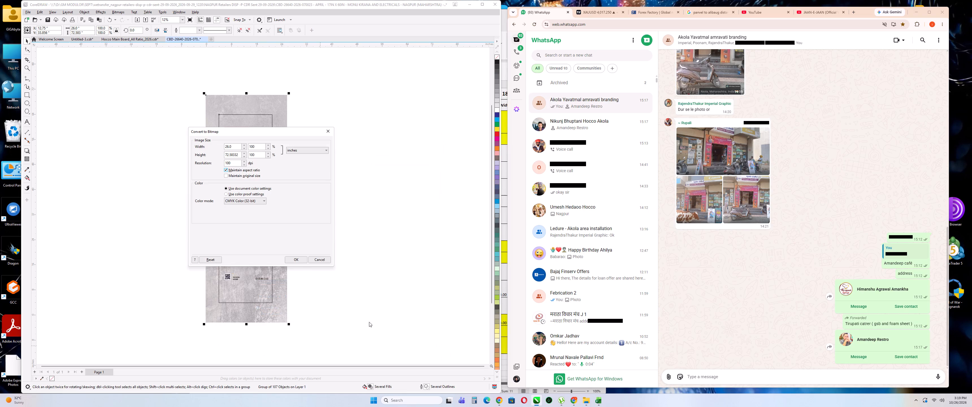
left_click(298, 261)
left_click(315, 269)
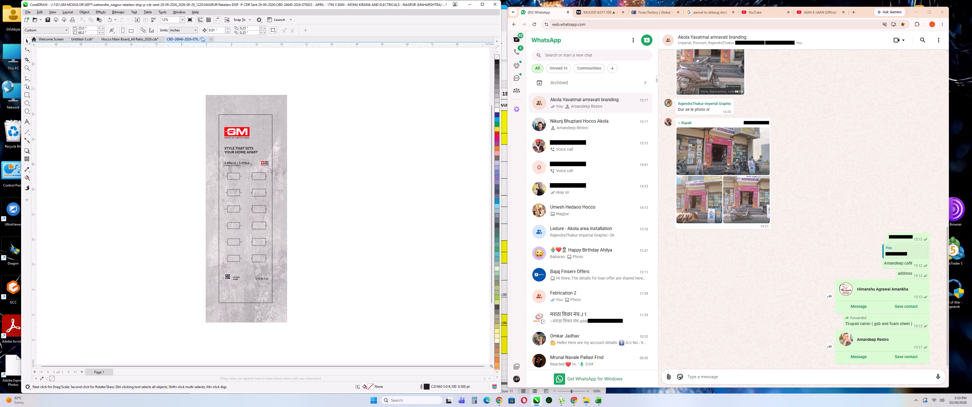
Close the exported 17 x 60 in artwork document.
left_click(205, 39)
left_click(303, 215)
Open the Yash Electricals 29 x 42 in artwork from the NAGPUR Retailers folder in CorelDRAW.
left_click(583, 402)
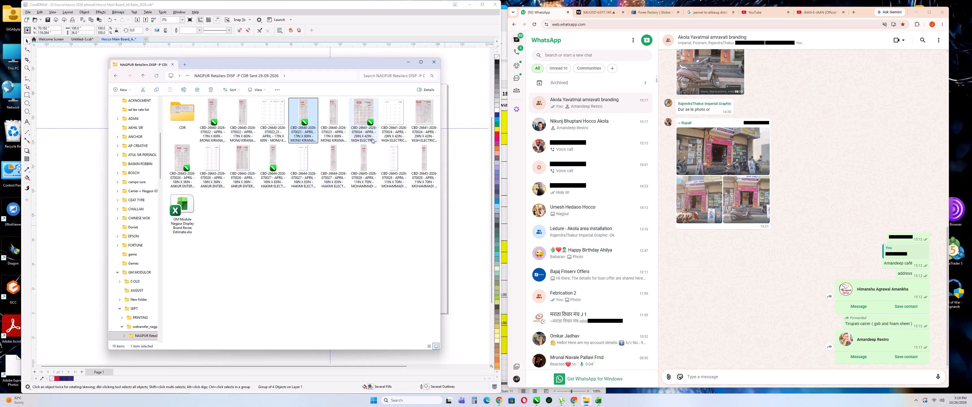
double_click(368, 124)
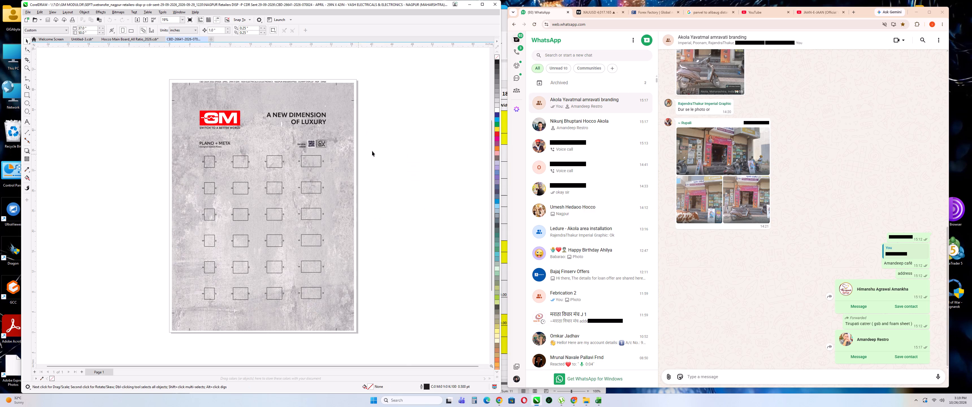
left_click(406, 144)
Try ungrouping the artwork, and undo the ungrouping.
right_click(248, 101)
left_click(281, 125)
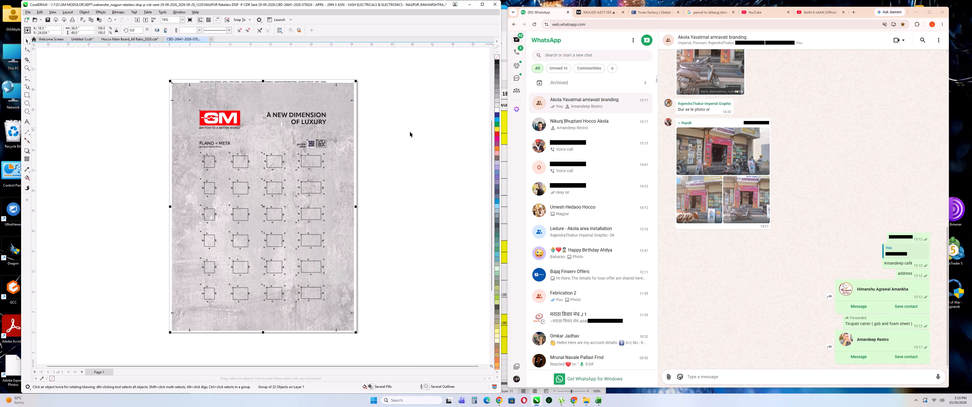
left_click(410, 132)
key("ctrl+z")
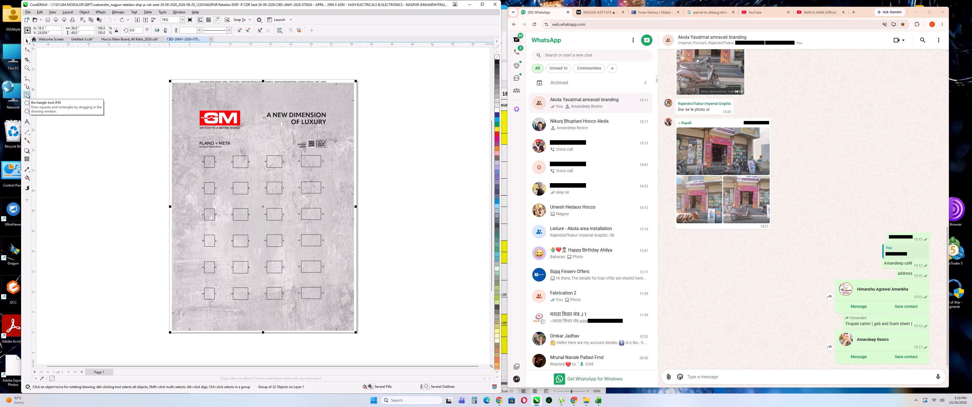
Draw a size-outline rectangle over the artwork and set it to 29 in wide by 42 in high.
left_click(27, 93)
left_click_drag(183, 94, 317, 304)
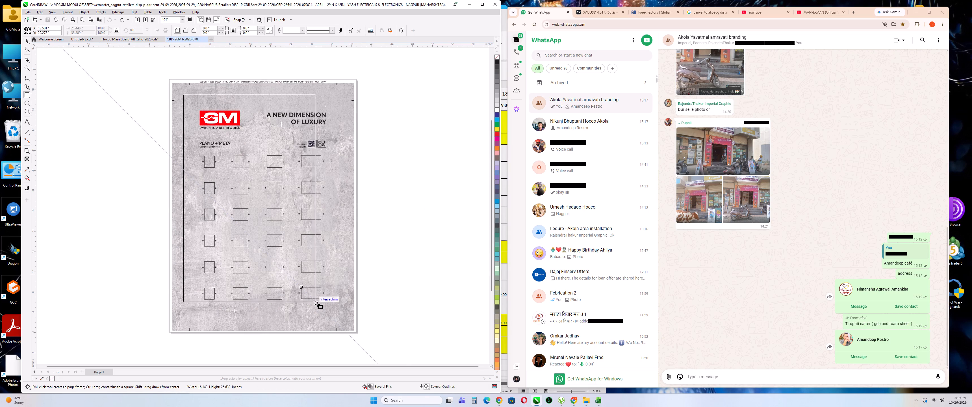
left_click_drag(317, 304, 339, 318)
left_click(117, 32)
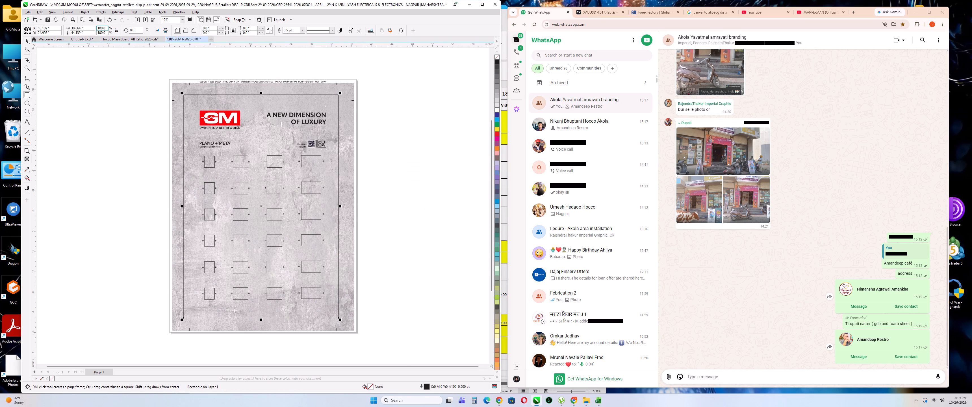
left_click_drag(91, 27, 13, 27)
type("29")
key("Tab")
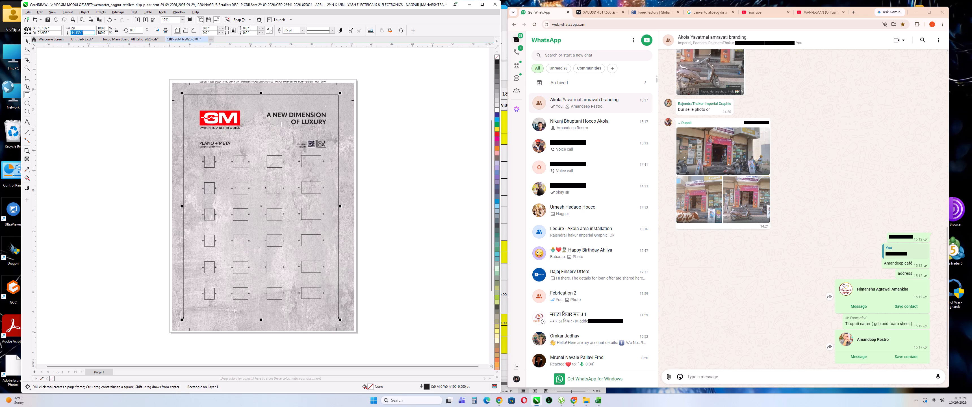
type("42")
key("Return")
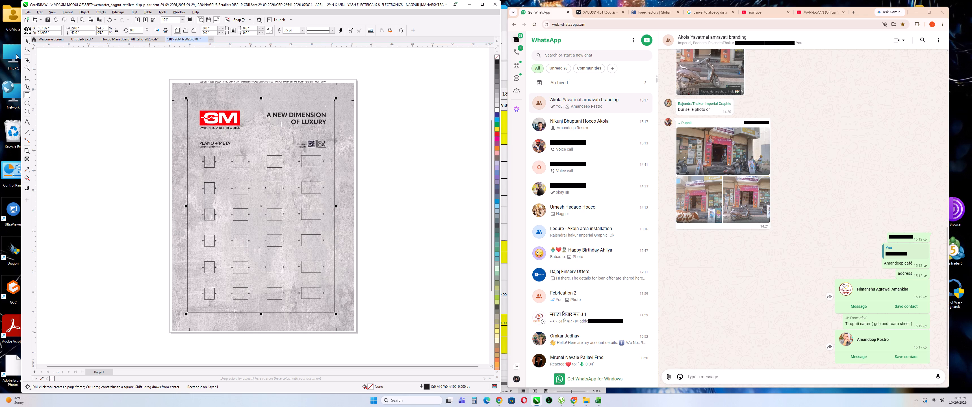
Centre the size-outline rectangle horizontally and vertically on the grouped artwork.
left_click(25, 40)
left_click_drag(44, 93, 48, 94)
left_click(188, 114)
left_click(199, 90, "shift")
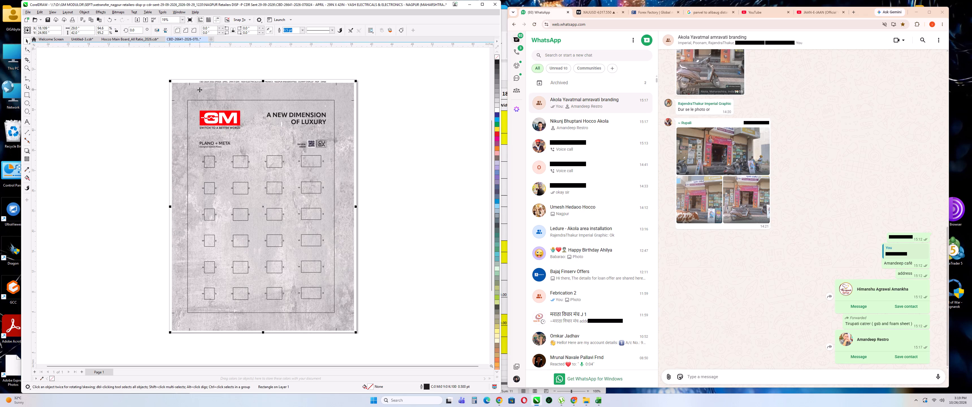
type("ec")
left_click(222, 65)
left_click(155, 111)
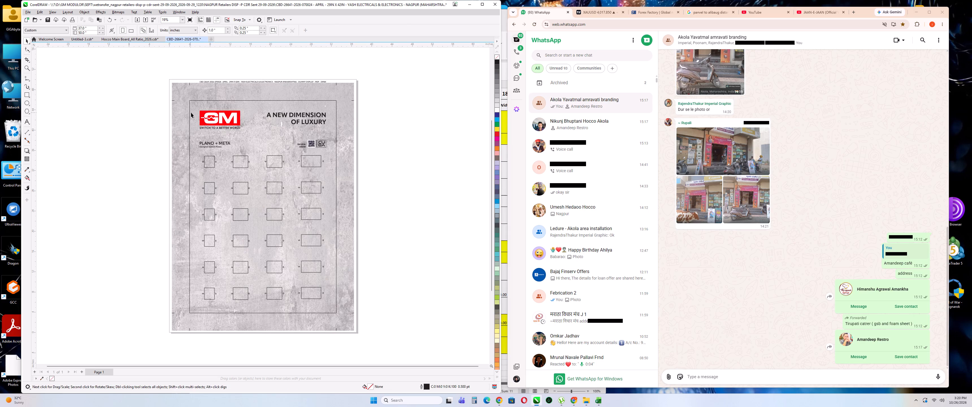
left_click(191, 112)
key("e")
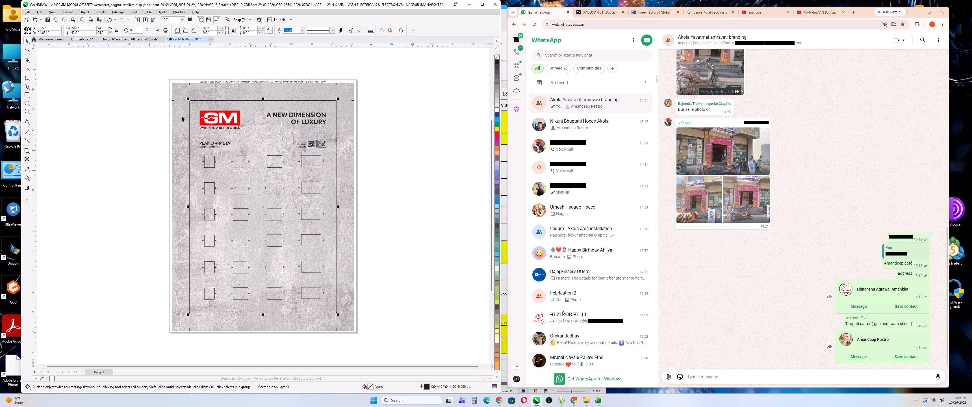
left_click(182, 116, "shift")
type("ec")
left_click(227, 69)
Ungroup the 29 x 42 in artwork.
right_click(214, 98)
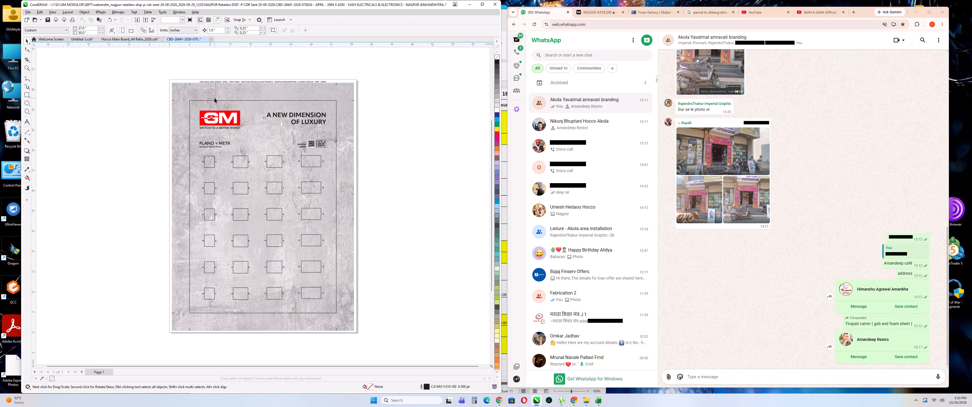
left_click(240, 121)
left_click(137, 62)
Delete the file-name text line and the small objects along the artwork's top, bottom, right and left edges.
left_click_drag(152, 68, 373, 89)
key("Delete")
left_click_drag(156, 340, 407, 325)
key("Delete")
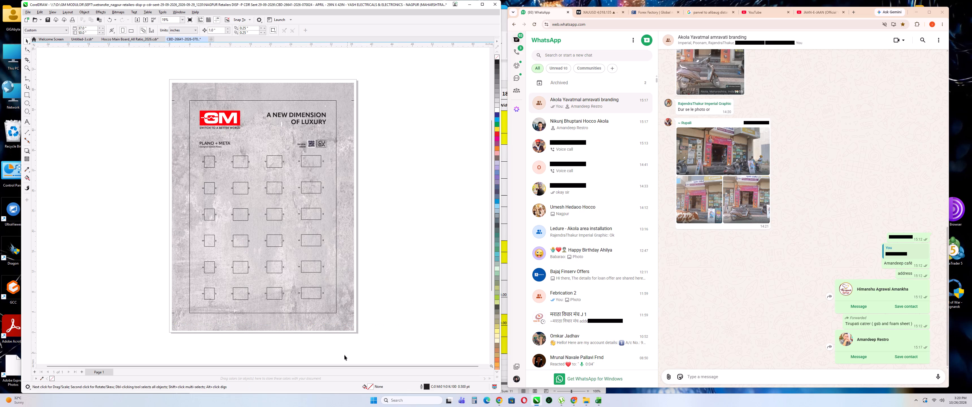
left_click_drag(343, 355, 376, 75)
key("Delete")
left_click_drag(139, 79, 188, 328)
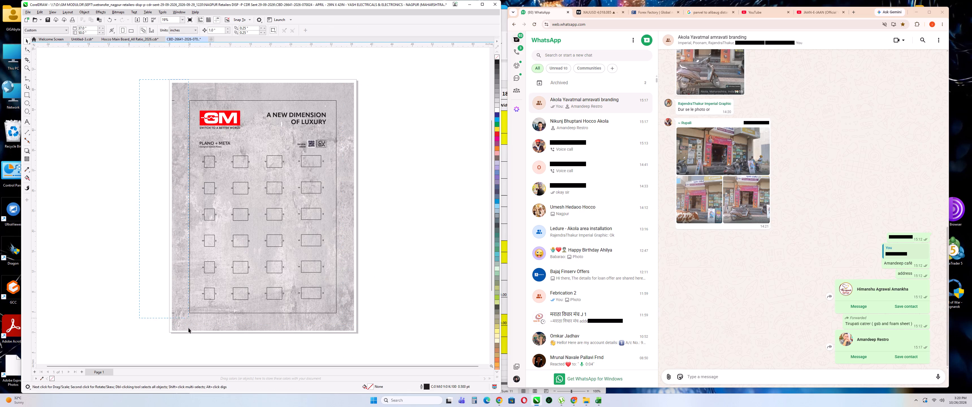
left_click_drag(188, 328, 185, 353)
key("Delete")
left_click(185, 352)
Draw gauge rectangles across the left, right and top margins, about 3.5 in wide at left and right.
left_click(177, 258)
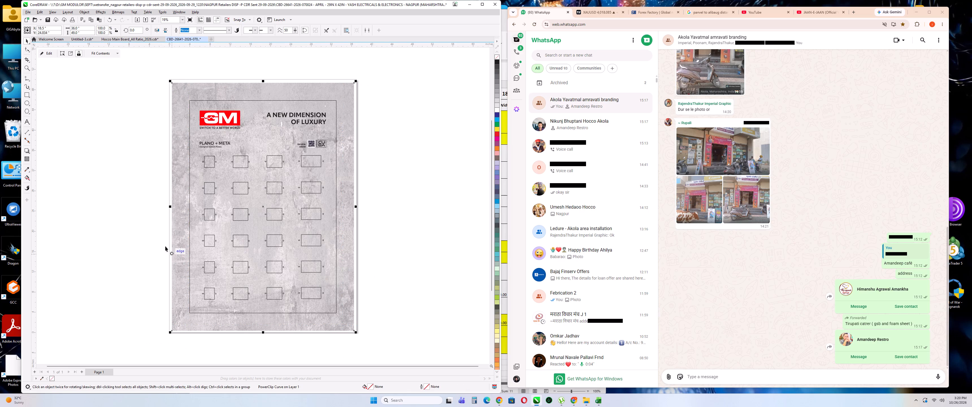
left_click(125, 220)
left_click(28, 93)
scroll(134, 147, "up", 3)
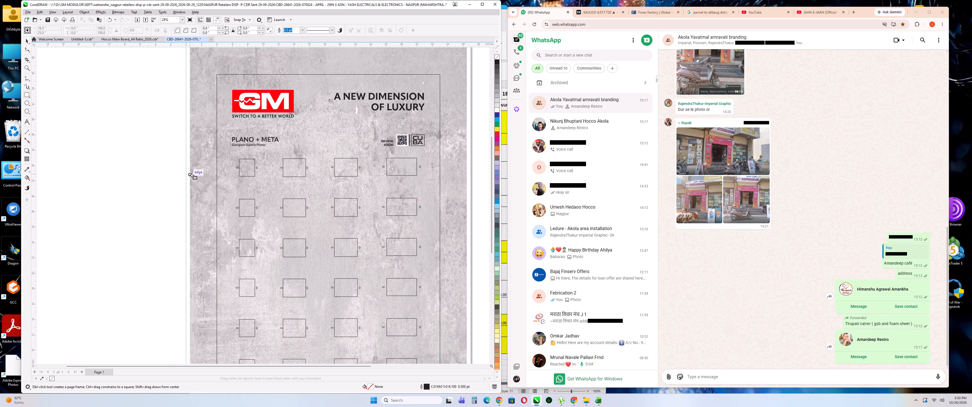
left_click_drag(190, 175, 217, 190)
scroll(188, 211, "down", 5)
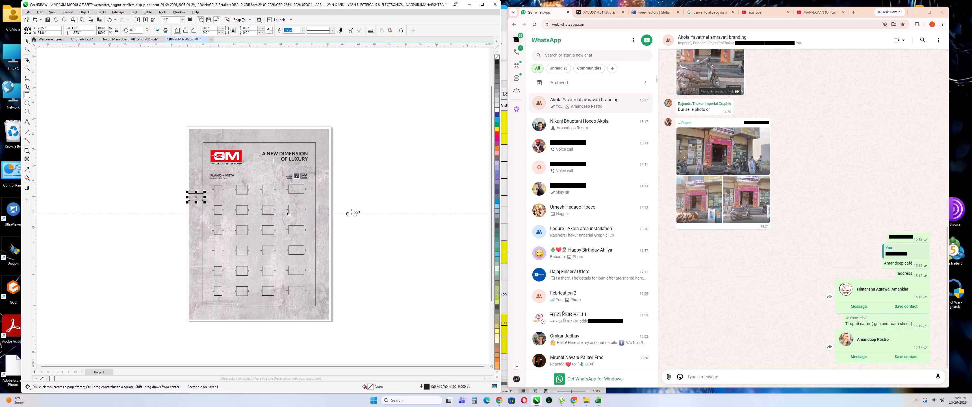
left_click_drag(315, 195, 329, 202)
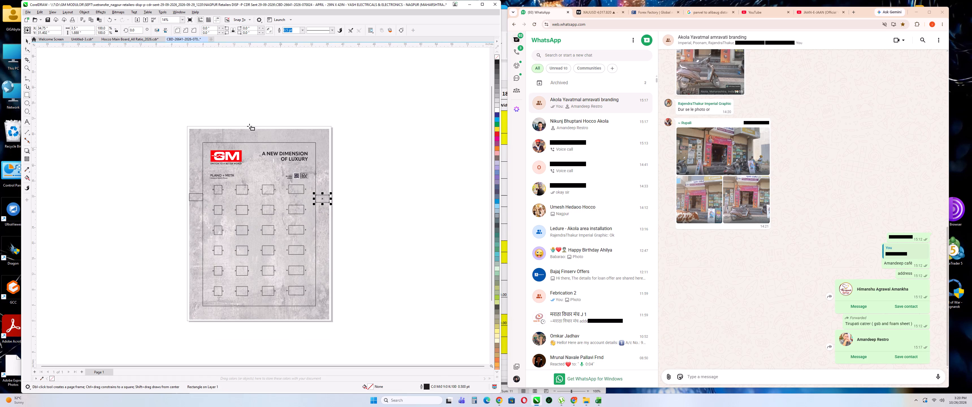
left_click_drag(248, 129, 254, 142)
Select the PowerClip background behind the 29 x 42 in artwork.
left_click(28, 41)
left_click(174, 99)
left_click(214, 133)
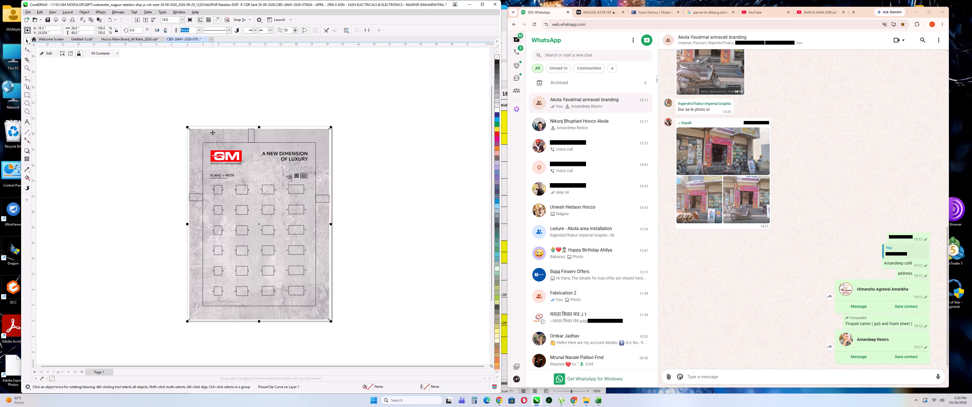
Browse drive D to GM MODULOR > New folder > PART 1 > PRINTING > GSB and look over its artwork files.
left_click(588, 405)
left_click(321, 227)
double_click(0, 48)
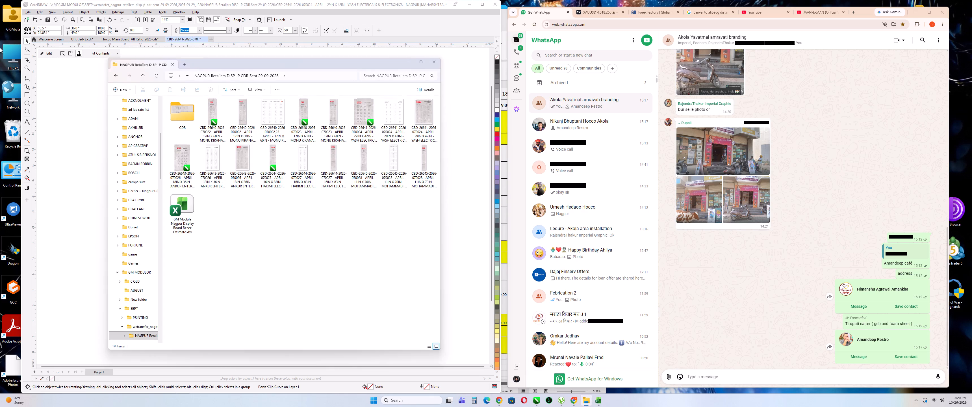
double_click(269, 109)
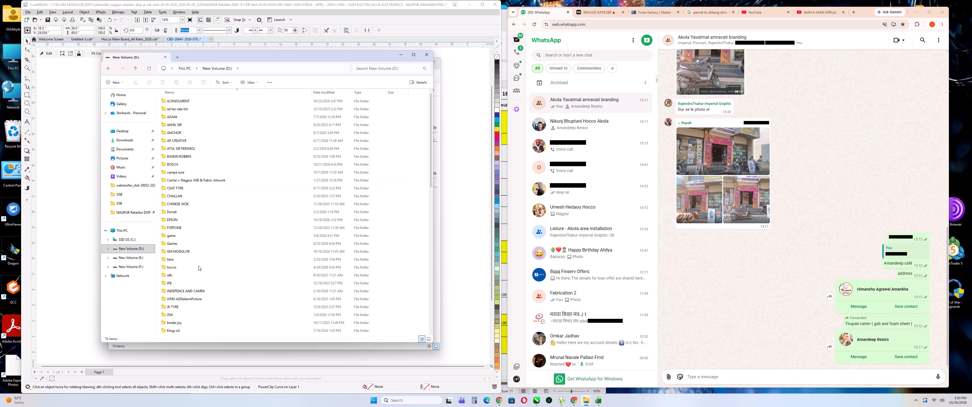
double_click(199, 248)
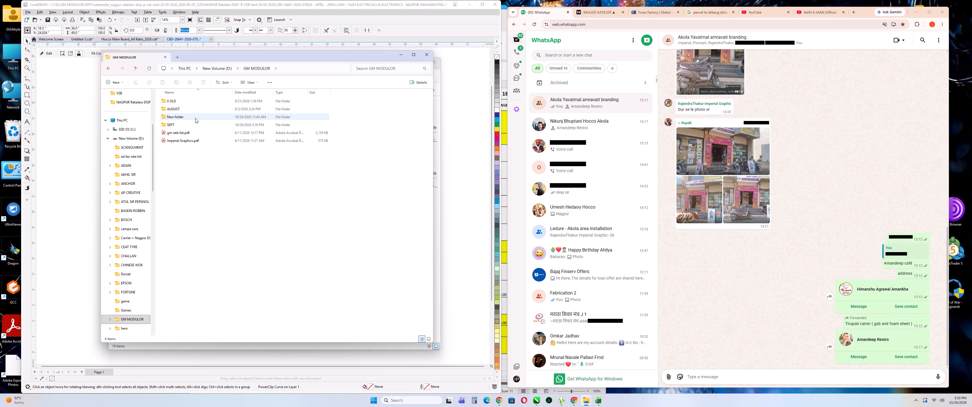
double_click(195, 119)
double_click(189, 99)
double_click(186, 103)
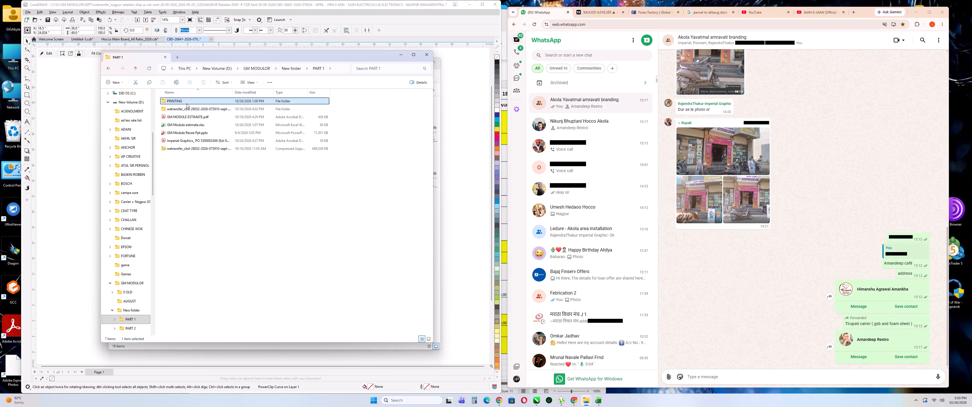
double_click(186, 103)
left_click_drag(235, 161, 394, 135)
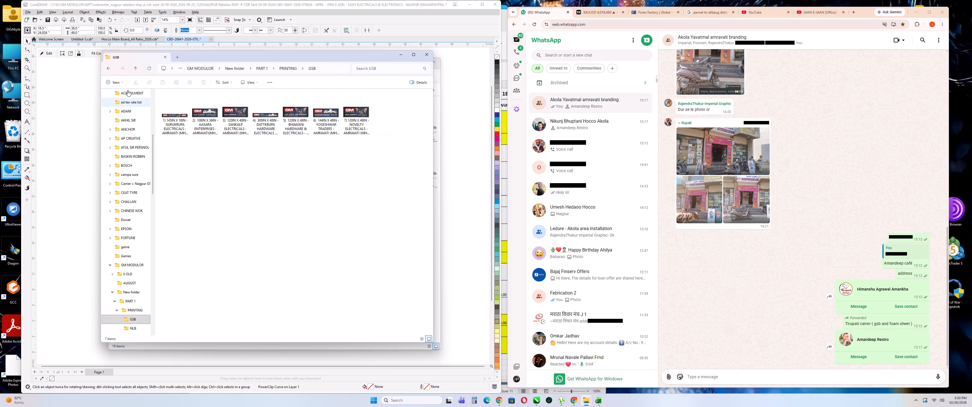
double_click(109, 68)
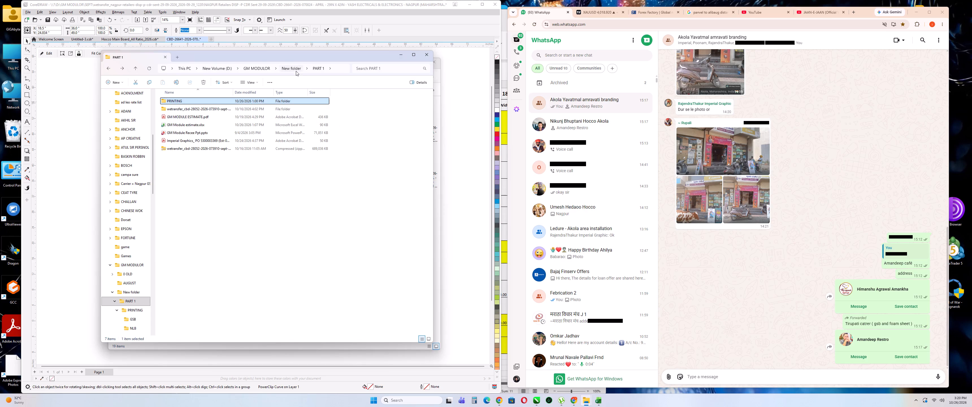
Open the GM Module Amravati part 2 workbook from New folder > PART 2.
left_click(296, 71)
double_click(190, 109)
double_click(190, 118)
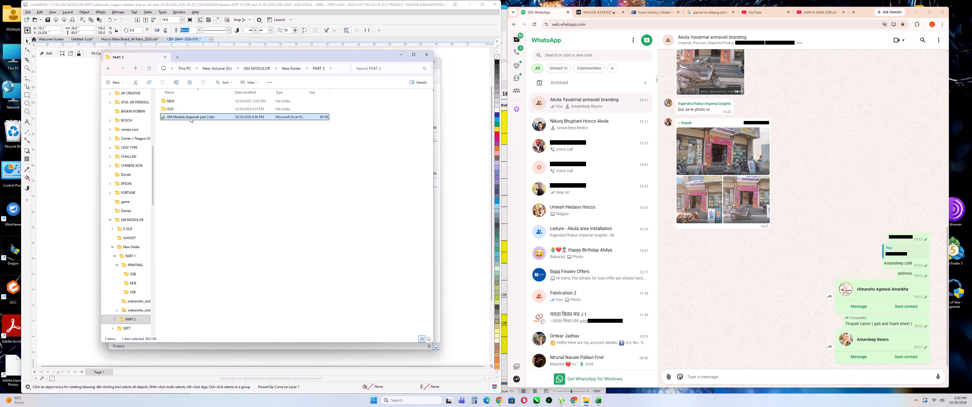
Filter the estimate's Media column to GSB only and examine the matching rows.
left_click(298, 213)
left_click(293, 192)
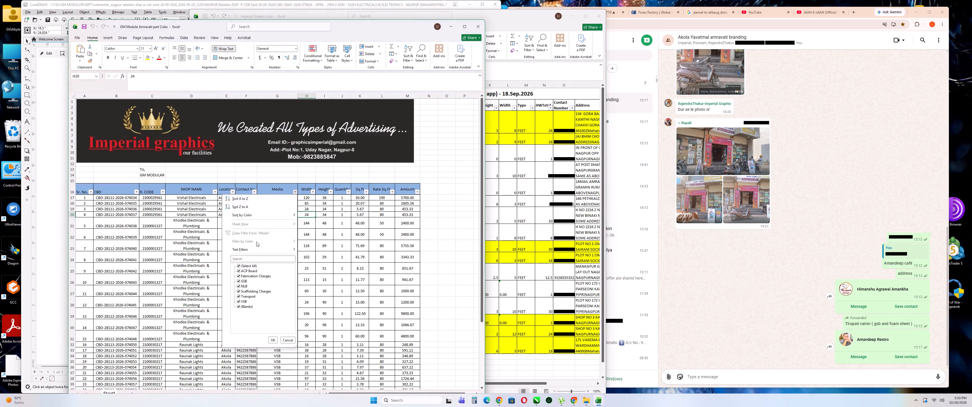
left_click(249, 266)
left_click(245, 282)
left_click(273, 340)
left_click(294, 235)
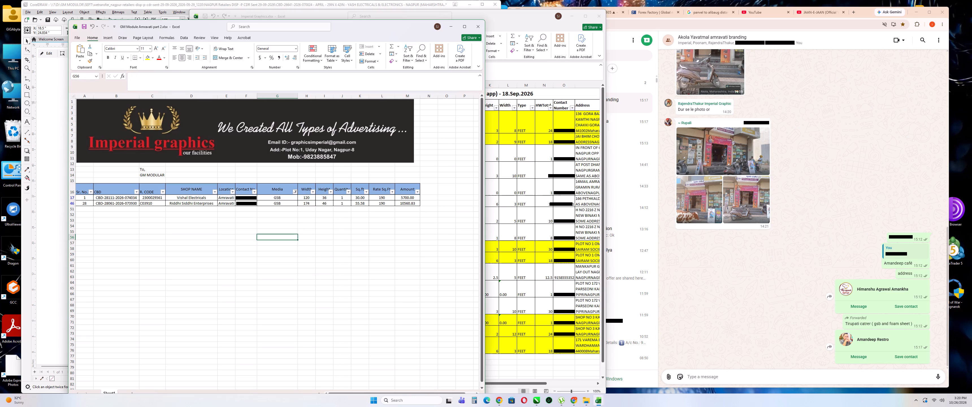
left_click(368, 215)
left_click(400, 209)
Switch the Media column filter from GSB to ACP Board only.
left_click(296, 193)
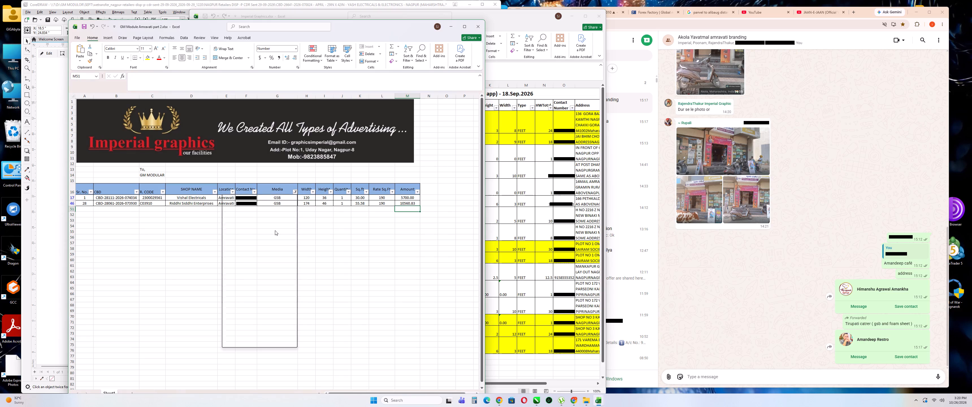
left_click(242, 282)
left_click(256, 272)
left_click(274, 341)
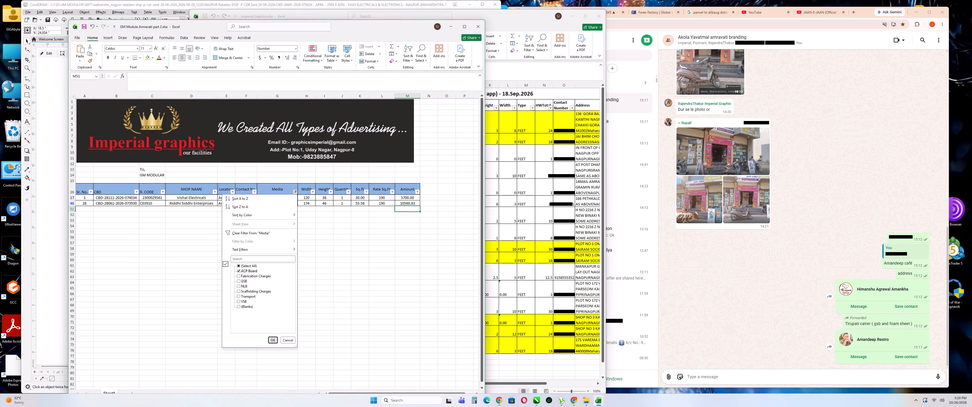
Examine the width, height and amount of the ACP Board entry.
left_click(408, 227)
left_click(407, 199)
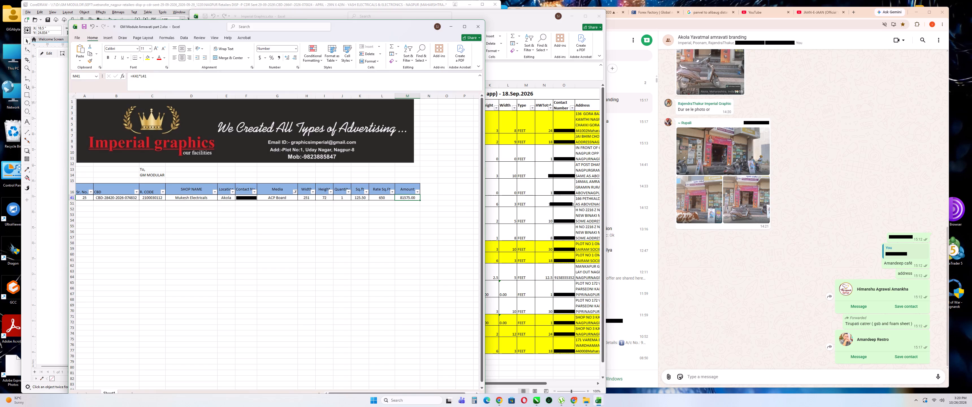
left_click(385, 221)
left_click(408, 200)
left_click(303, 199)
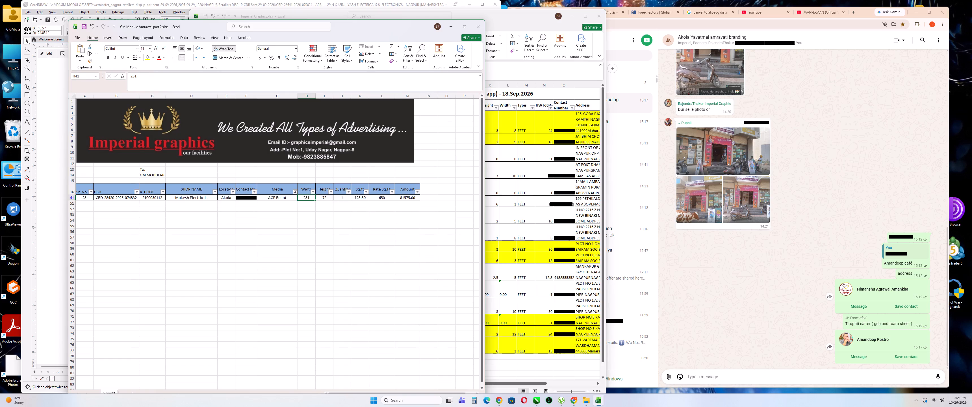
left_click(327, 199)
left_click(402, 200)
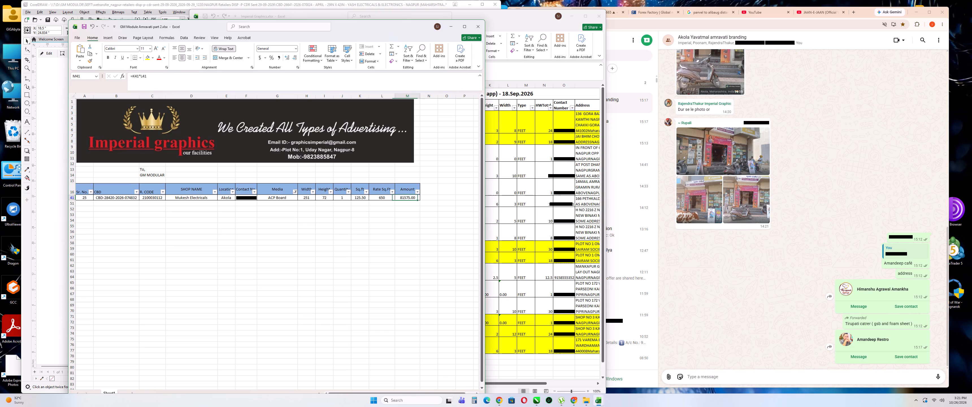
left_click(361, 228)
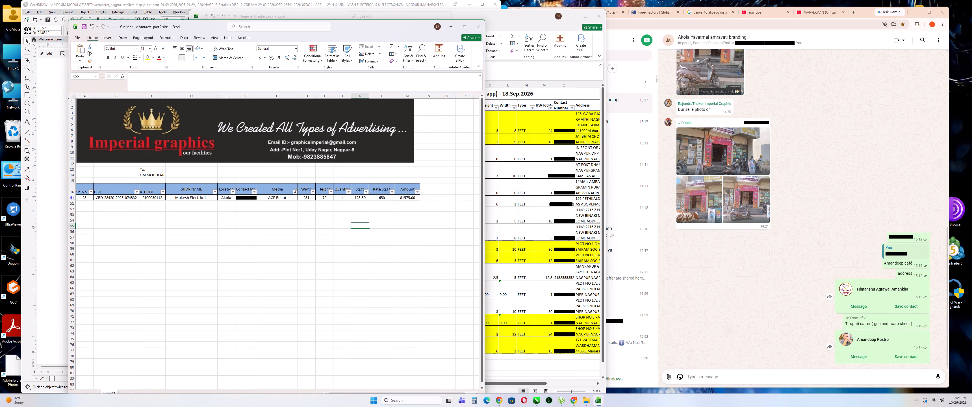
left_click(324, 199)
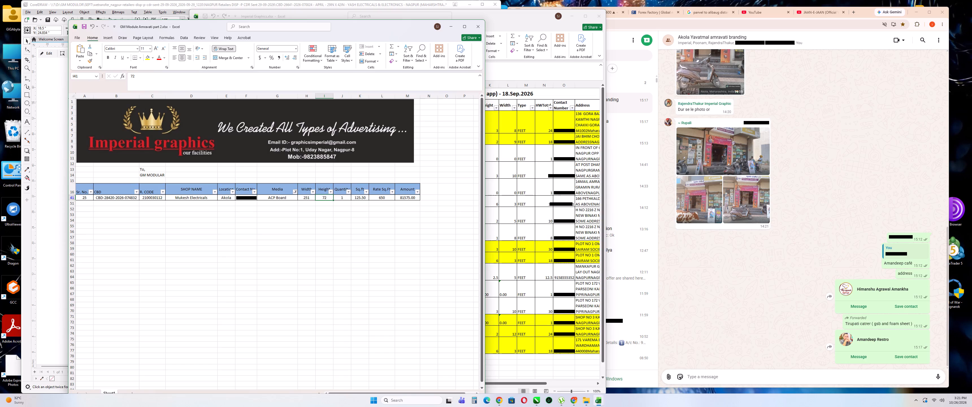
left_click(448, 244)
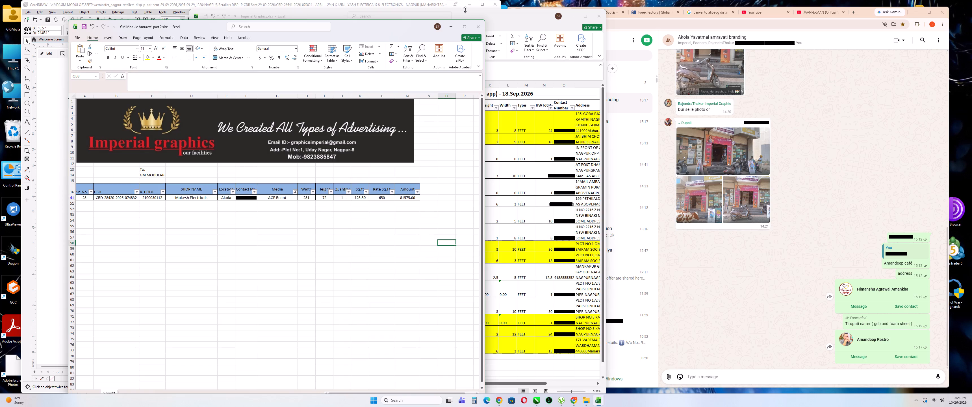
Close the Amravati part 2 and Imperial Graphics workbooks and the PART 2 folder window.
left_click(479, 22)
left_click(296, 258)
left_click(402, 211)
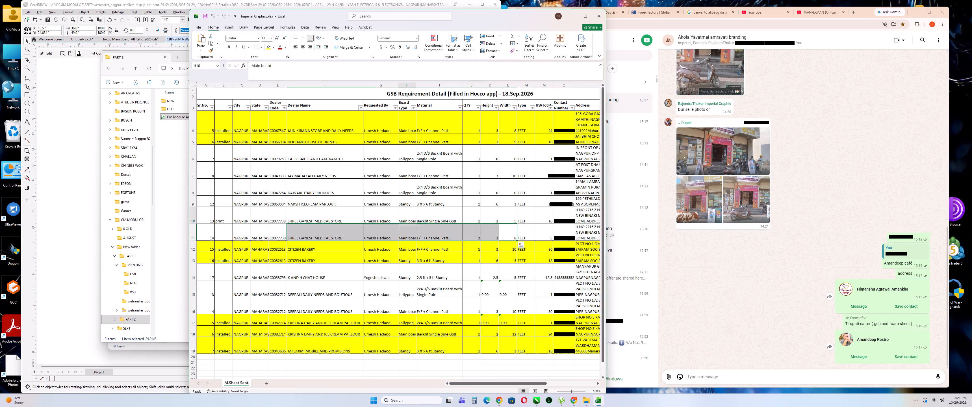
left_click(600, 13)
left_click(343, 189)
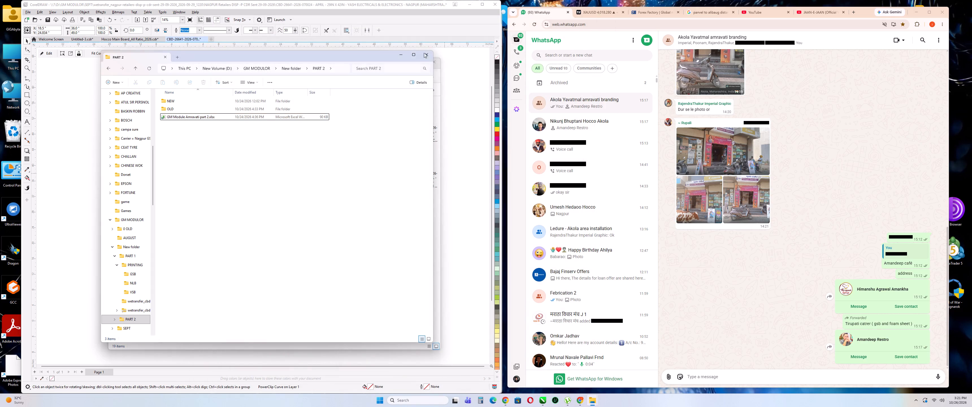
left_click(425, 53)
Check which TIFFs are already exported in the SEPT > PRINTING > VSB folder.
left_click(312, 219)
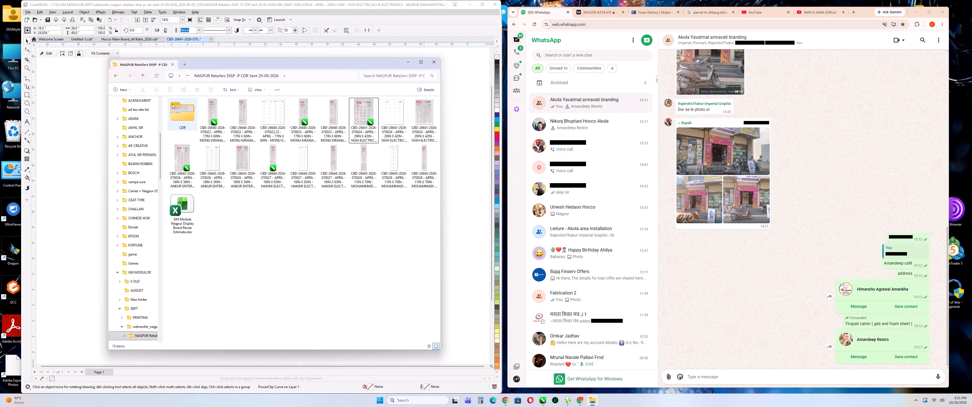
left_click(115, 74)
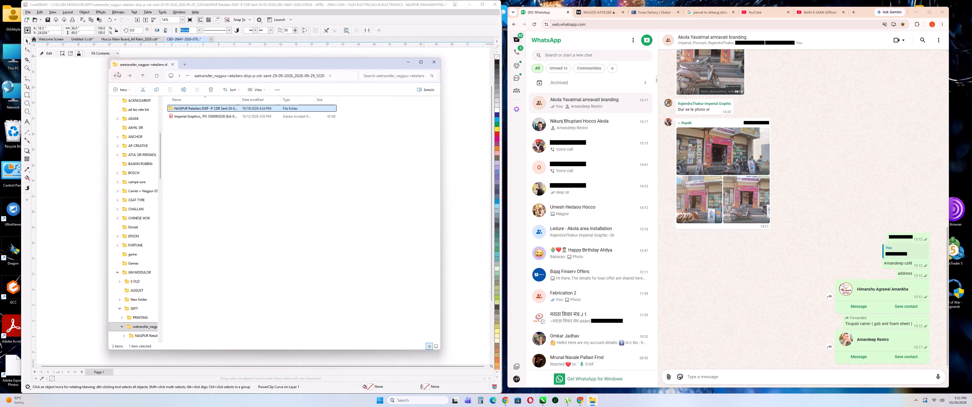
left_click(118, 72)
double_click(186, 109)
double_click(186, 109)
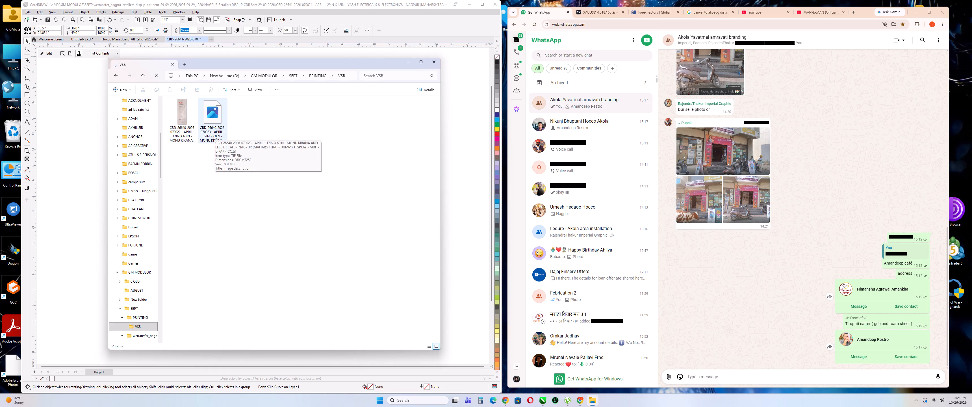
left_click(116, 76)
left_click(116, 76)
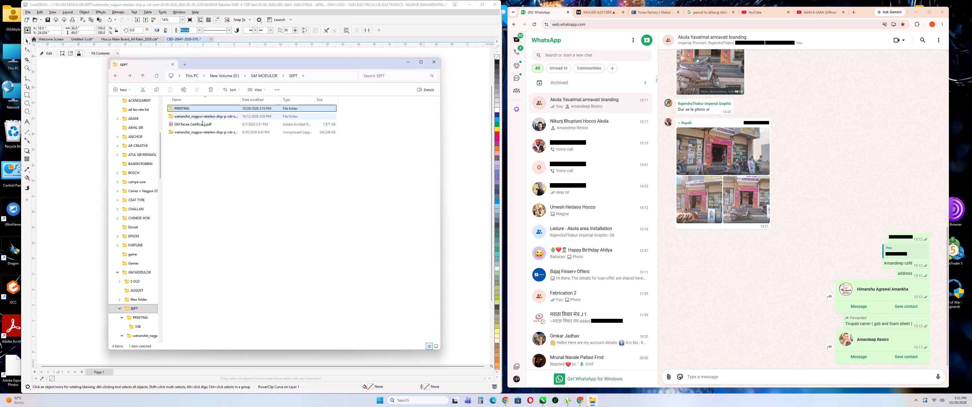
Reopen the NAGPUR Retailers DISP folder and move its window clear of the drawing.
double_click(201, 117)
double_click(198, 110)
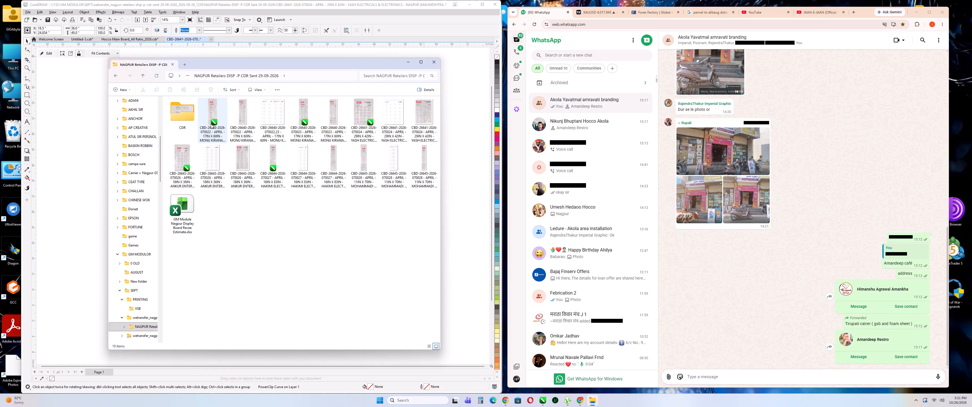
left_click_drag(343, 61, 727, 85)
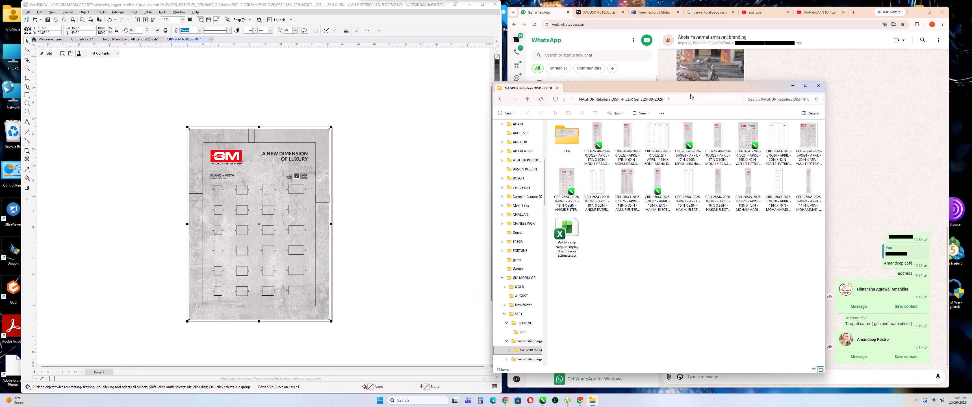
left_click(444, 110)
Resize the 29 x 42 in artwork's background to a height of 51 in with its proportions locked.
left_click(327, 130)
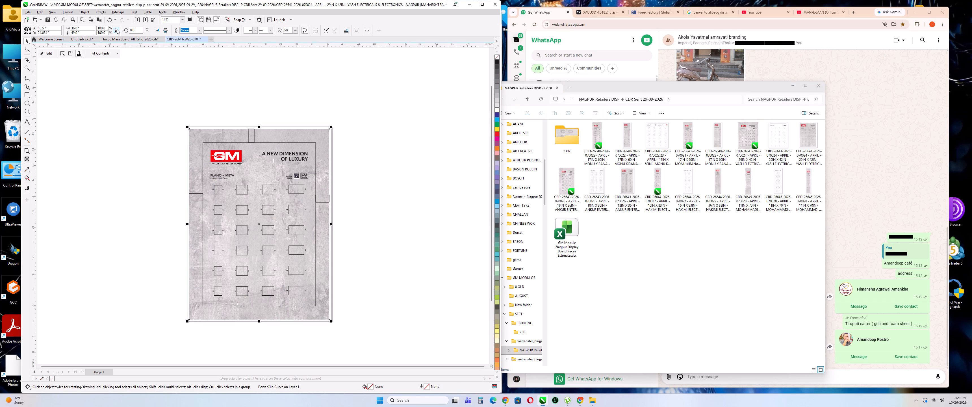
left_click(116, 29)
left_click_drag(89, 32, 58, 37)
type("51")
key("Return")
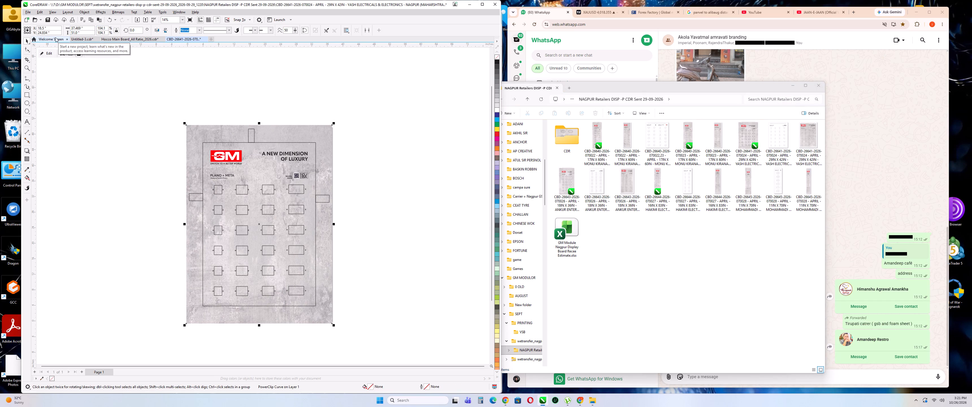
Stretch the margin gauge rectangles to the background's edges, about 4.2 in wide at left and right and 4.5 in high at top.
left_click(156, 211)
left_click(191, 198)
scroll(191, 197, "up", 5)
left_click_drag(186, 197, 181, 198)
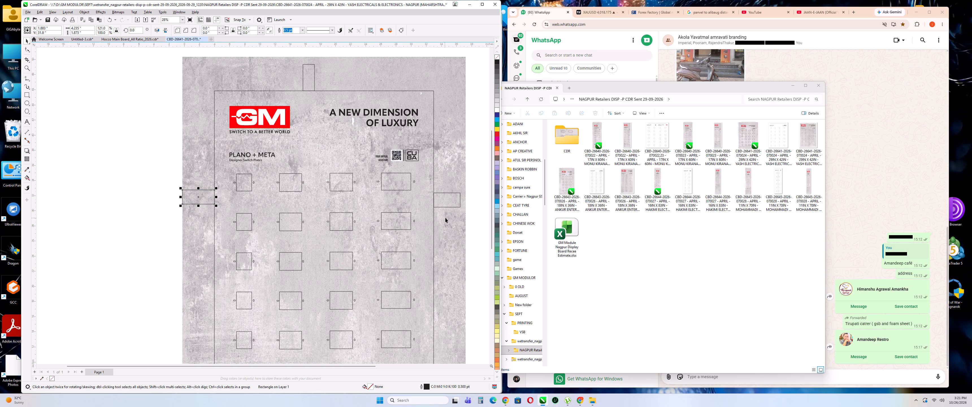
left_click(452, 200)
left_click_drag(463, 199, 468, 199)
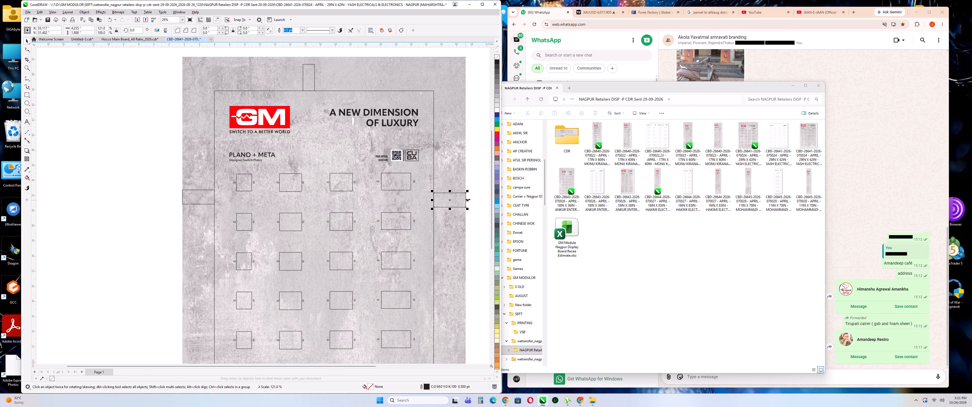
left_click(311, 69)
left_click_drag(309, 62, 309, 55)
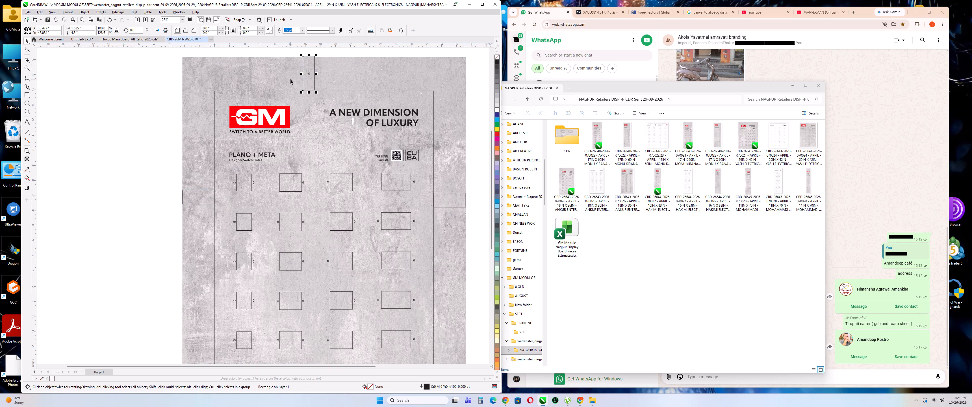
Check the widths of the left and right gauge rectangles against the enlarged background.
left_click(202, 195)
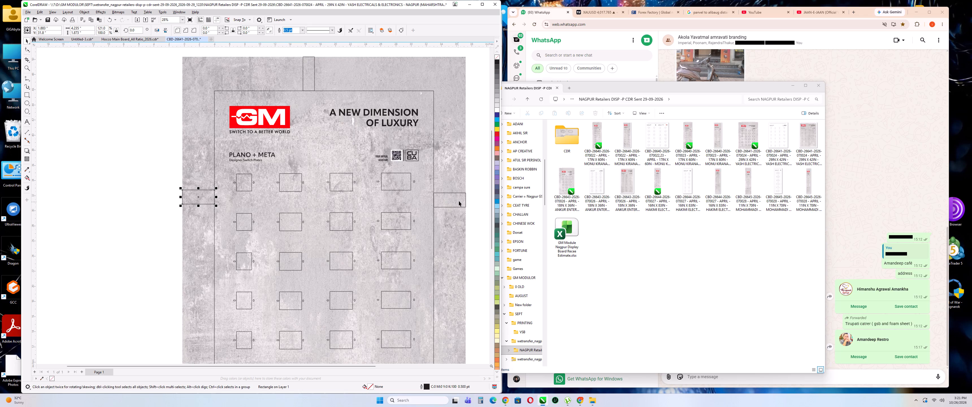
left_click(459, 201)
left_click(91, 132)
scroll(197, 161, "down", 5)
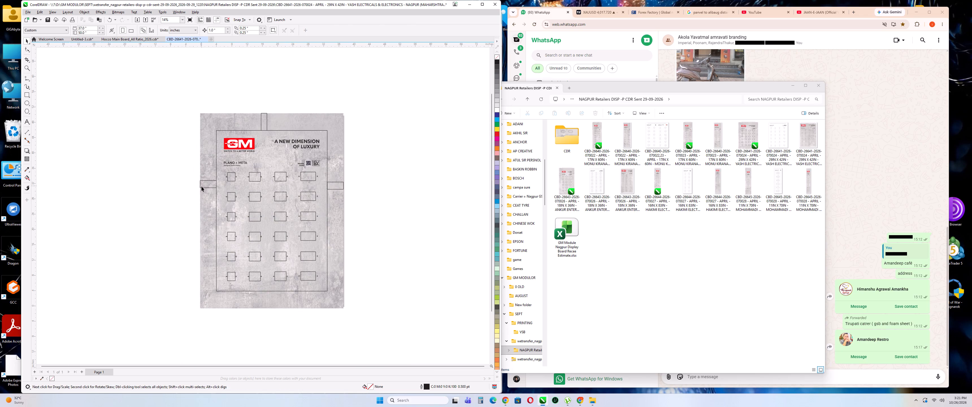
Delete the left, top and right margin gauge rectangles from the 29 x 42 in artwork.
left_click(201, 186)
key("Delete")
left_click(263, 120)
key("Delete")
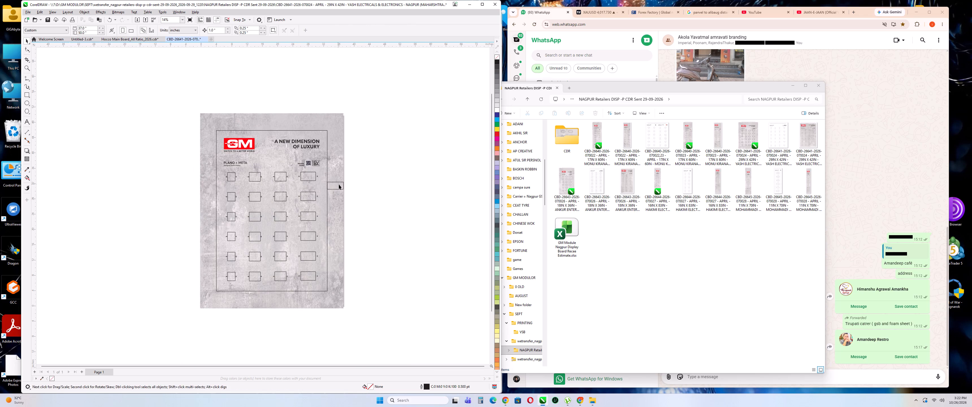
left_click(339, 184)
key("Delete")
Group the whole 29 x 42 in artwork and export the selection as an LZW-compressed TIFF into PRINTING/VSB.
left_click_drag(169, 86, 396, 320)
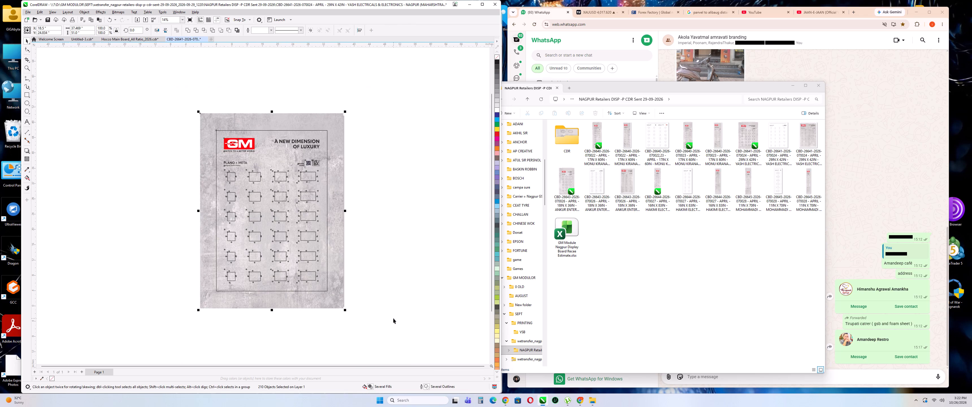
key("ctrl+g")
key("ctrl+e")
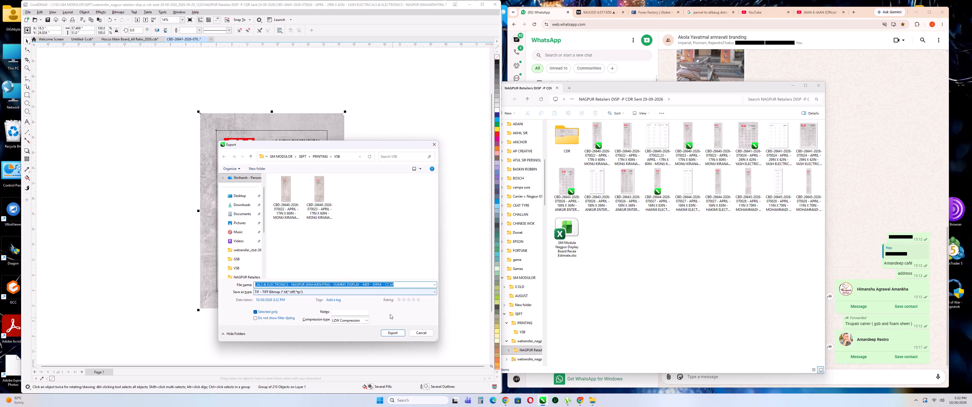
left_click(392, 333)
left_click(299, 259)
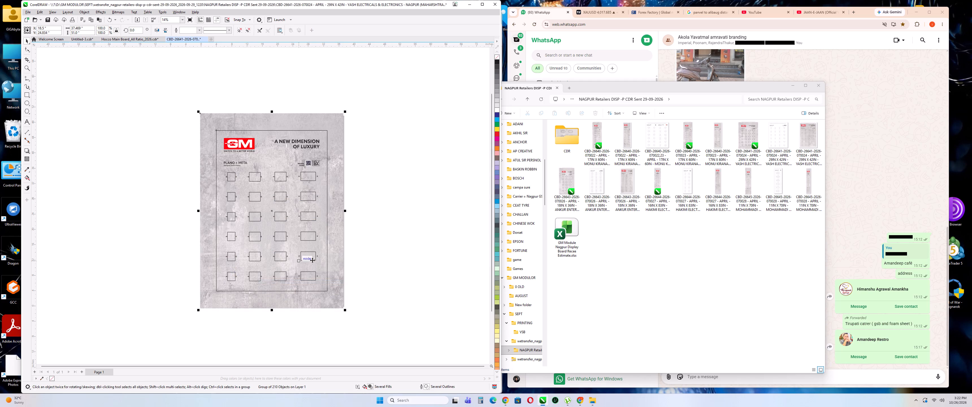
left_click(423, 260)
Close the exported 29 x 42 in artwork and open the 16 x 83 in Hakimi Electrical artwork from the NAGPUR Retailers DISP folder.
left_click(205, 40)
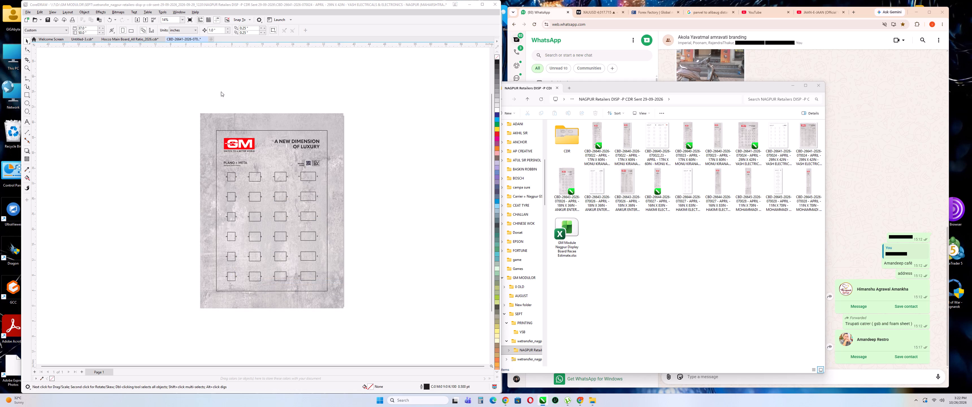
left_click(298, 217)
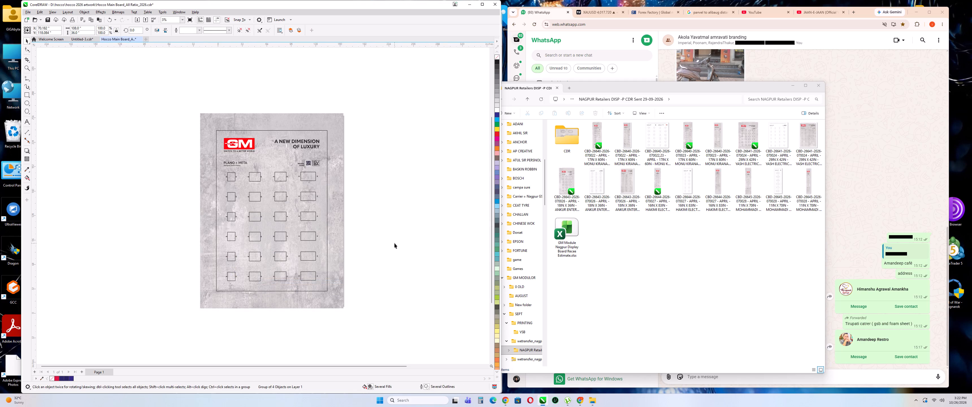
left_click(395, 243)
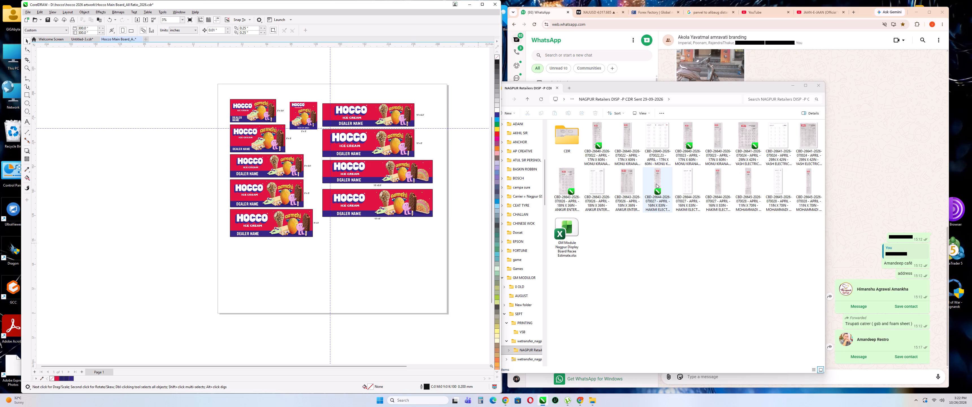
double_click(656, 184)
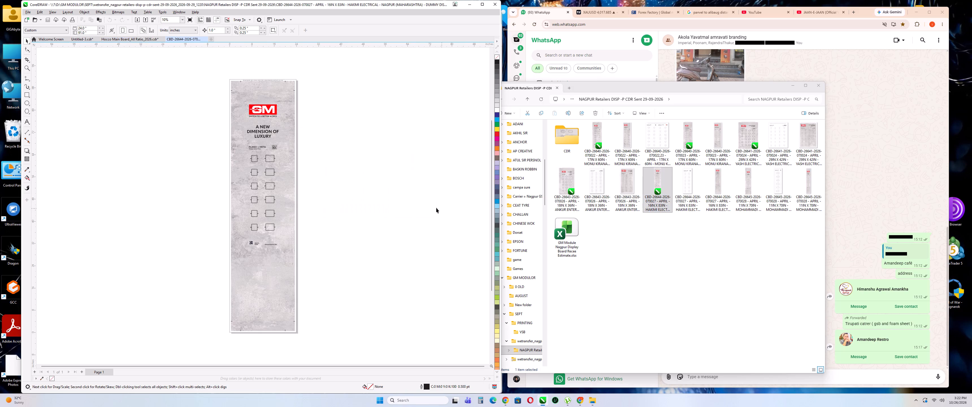
left_click(389, 195)
Draw a rectangle outline over the artwork and set its size to 16 x 83 in with the proportions unlocked.
left_click(28, 94)
left_click_drag(239, 88, 239, 89)
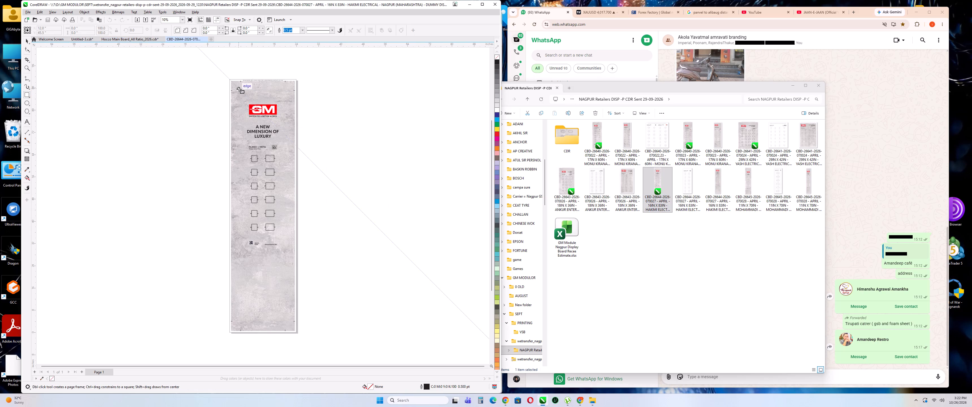
left_click_drag(239, 89, 282, 311)
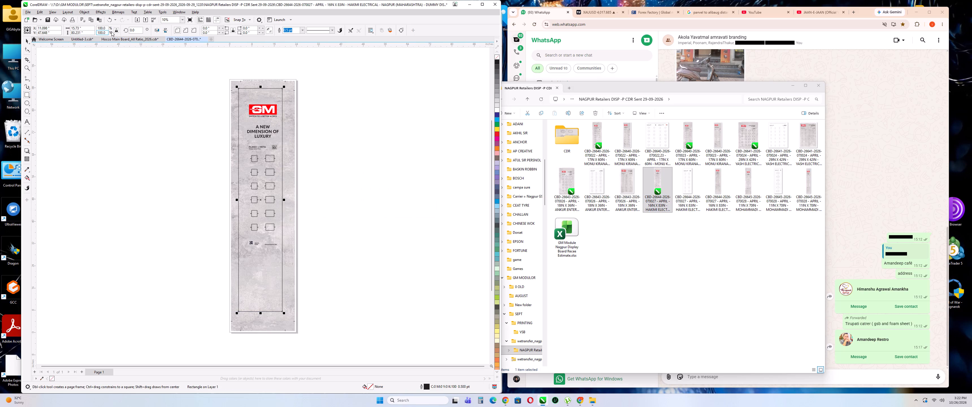
left_click(115, 31)
left_click_drag(85, 26, 47, 28)
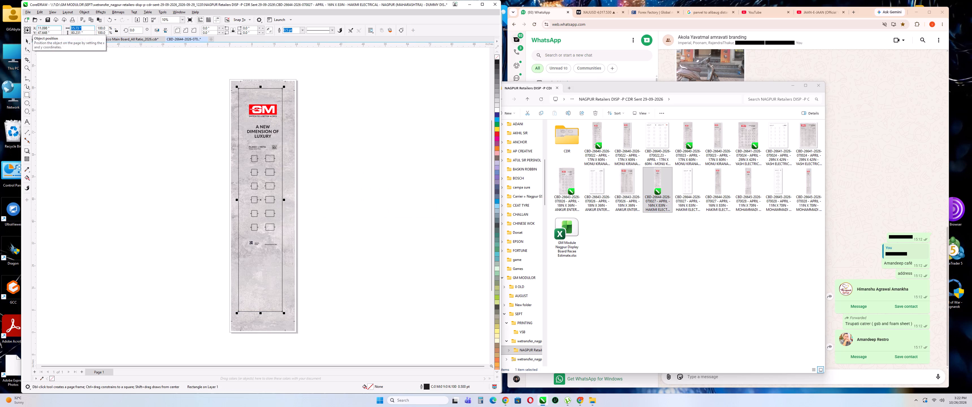
type("16")
key("Tab")
type("83")
key("Return")
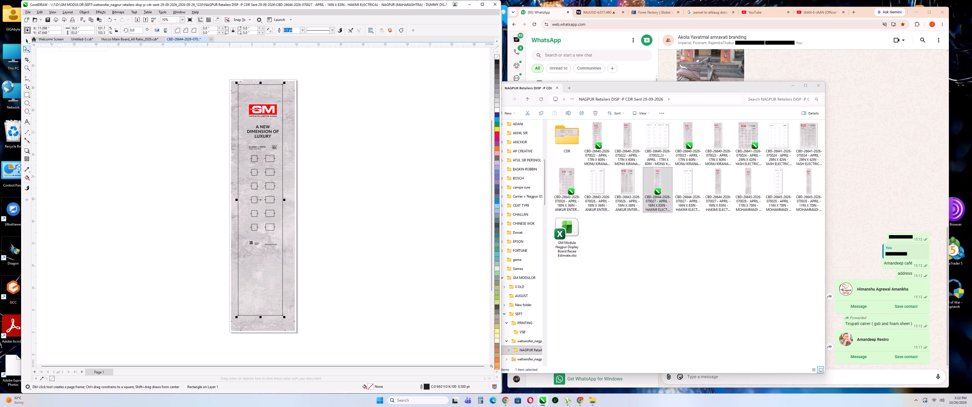
Centre the 16 x 83 in outline horizontally and vertically on the artwork background.
left_click(27, 40)
left_click(291, 162, "shift")
type("ec")
left_click(364, 159)
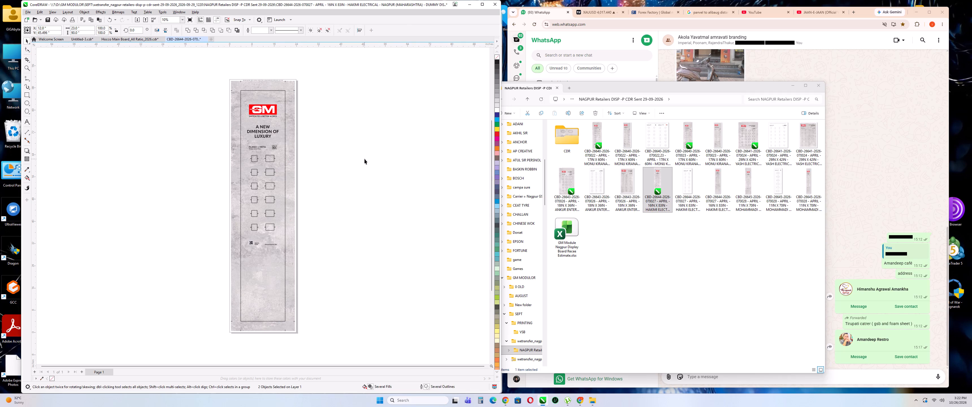
Delete the marks along the top, left, bottom and right edges of the artwork, keeping the background.
right_click(234, 85)
left_click(251, 107)
left_click(219, 69)
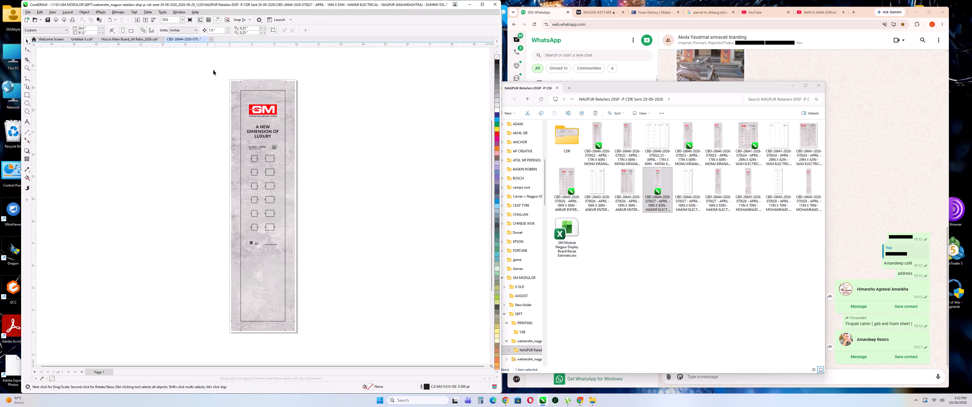
left_click_drag(213, 70, 320, 85)
key("Delete")
left_click_drag(220, 71, 233, 345)
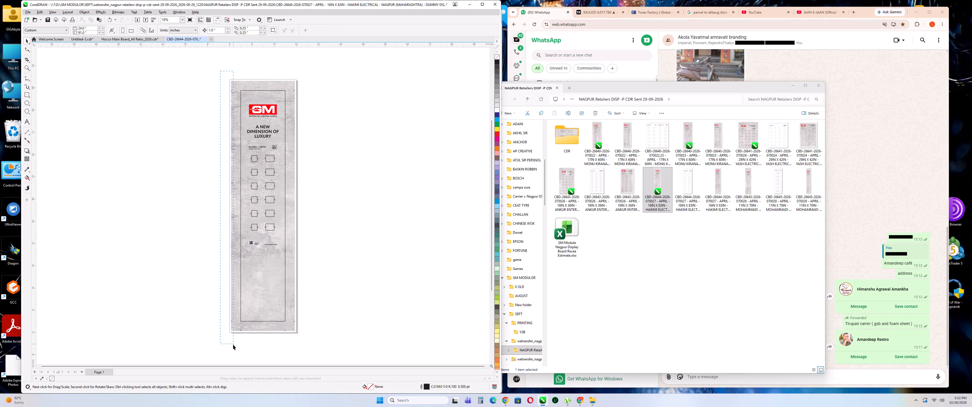
left_click_drag(233, 345, 233, 345)
key("Delete")
left_click_drag(221, 345, 328, 329)
key("Delete")
left_click_drag(293, 342, 337, 118)
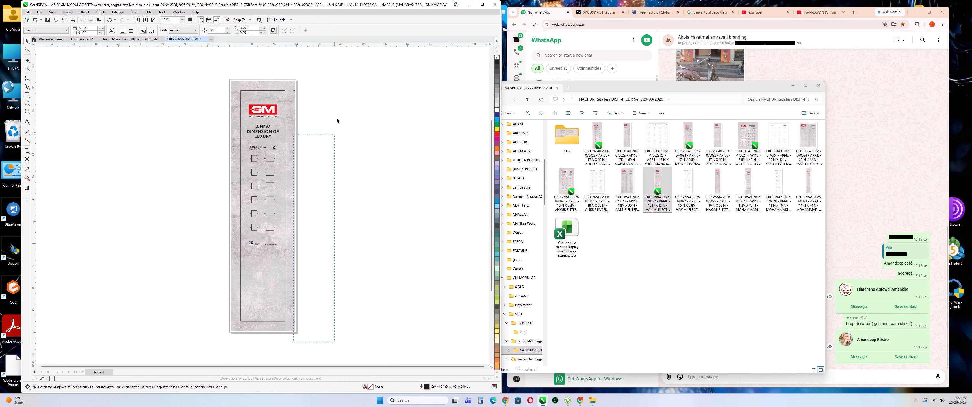
left_click_drag(337, 118, 346, 66)
key("Delete")
Resize the background to a height of 92 in with its proportions locked.
left_click(235, 83)
left_click(116, 31)
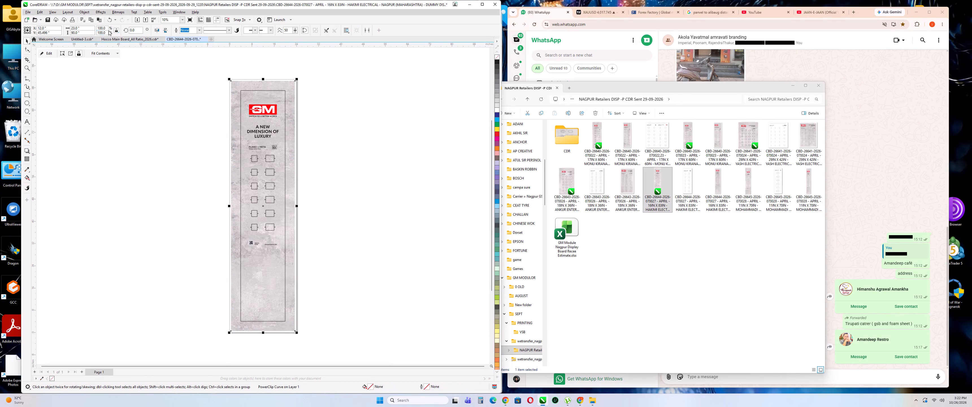
left_click_drag(84, 29, 58, 28)
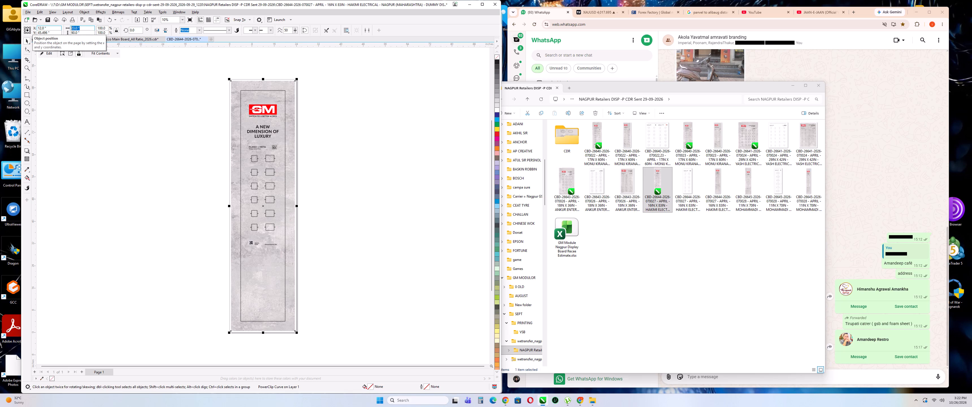
left_click_drag(81, 34, 36, 32)
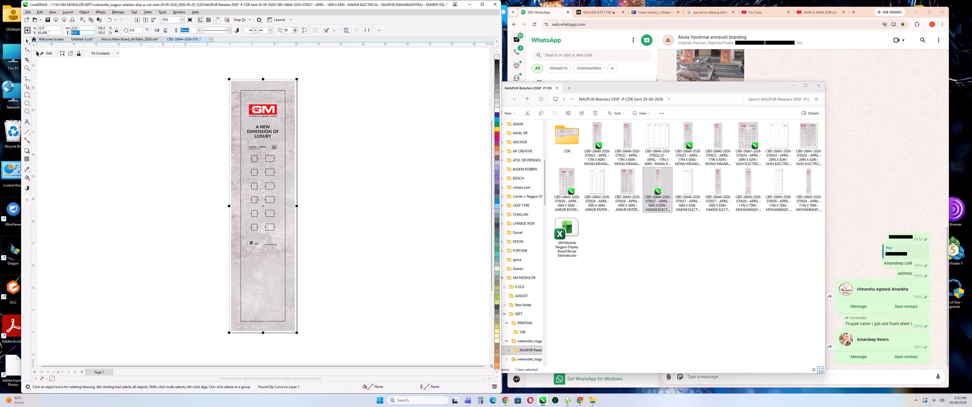
type("92")
key("Return")
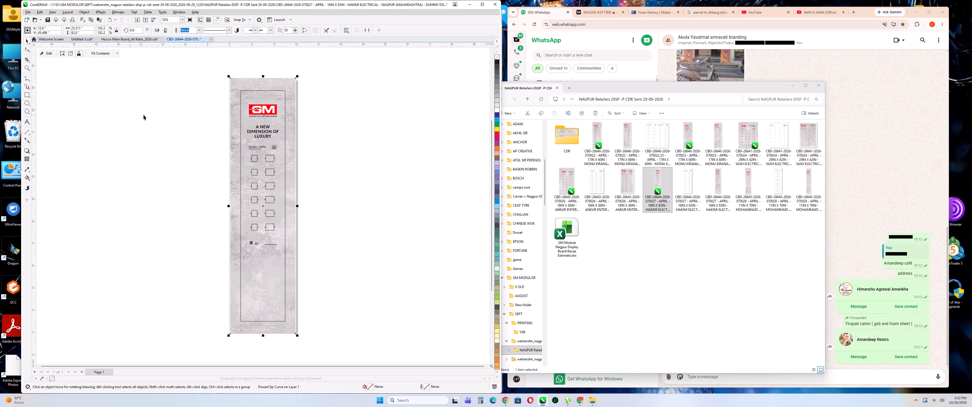
left_click(146, 115)
Draw gauge rectangles between the outline and the background's edges, about 3.8 in wide at left and right and 4.5 in high at top.
left_click(27, 95)
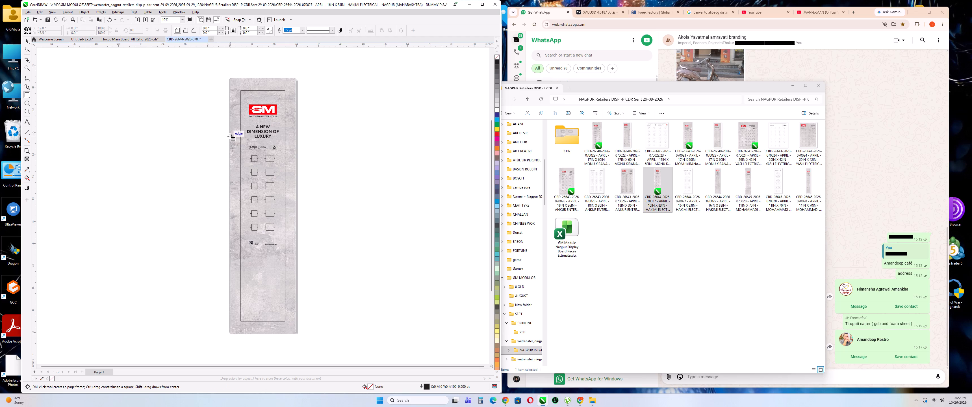
left_click_drag(230, 136, 242, 139)
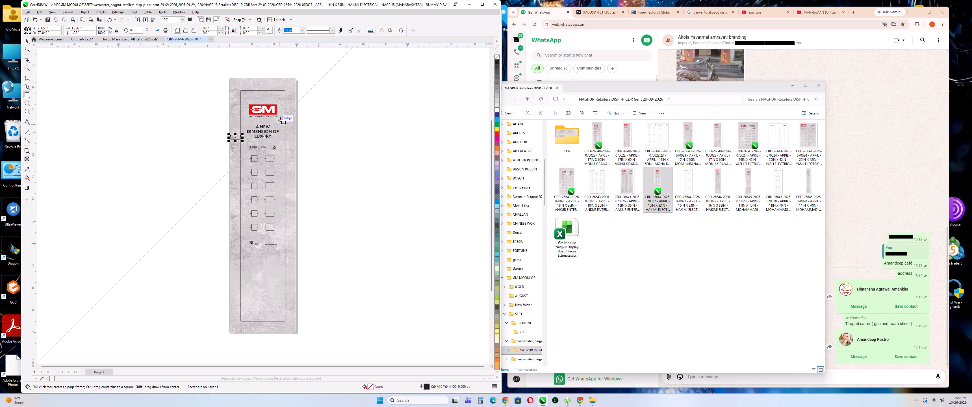
left_click_drag(285, 117, 297, 120)
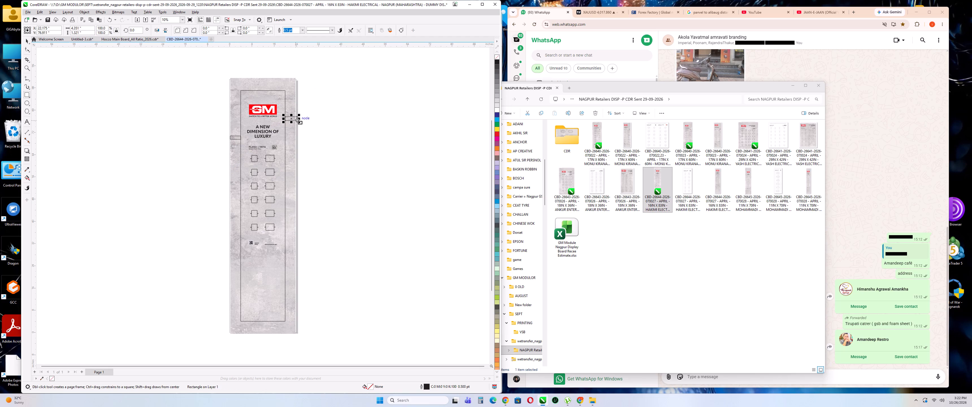
left_click(299, 119)
left_click_drag(266, 78, 270, 91)
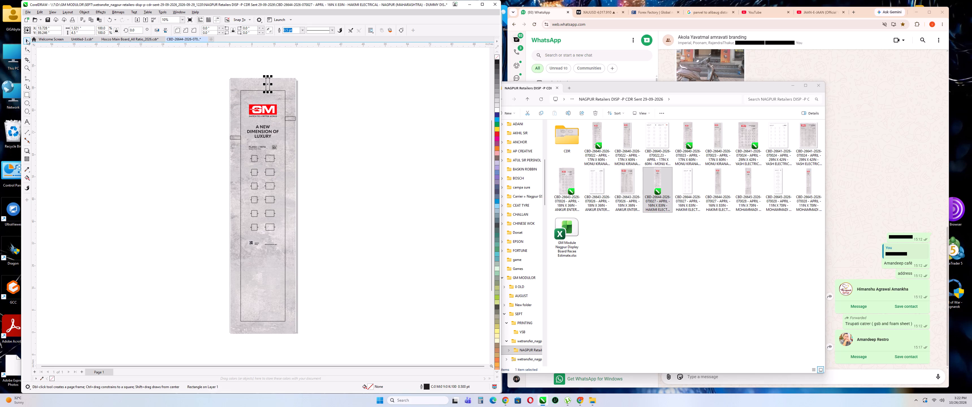
Resize the background proportionally to a width of 24.5 in.
left_click(26, 40)
left_click(75, 81)
left_click(232, 105)
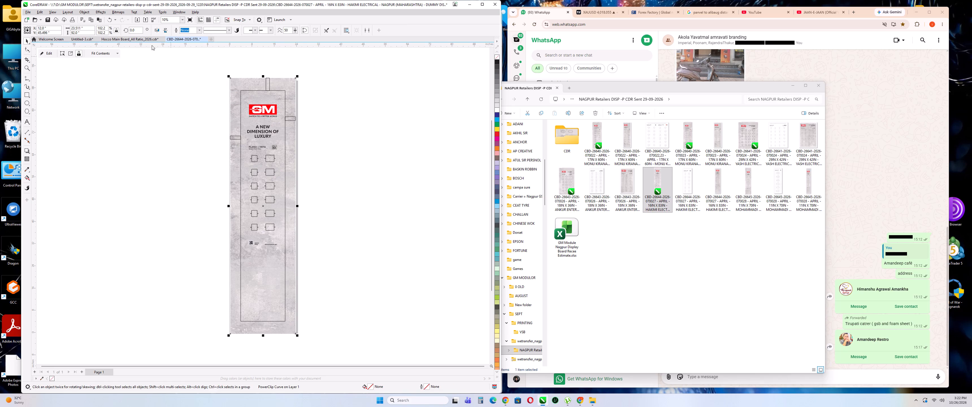
left_click_drag(84, 27, 8, 27)
type("24.5")
key("Return")
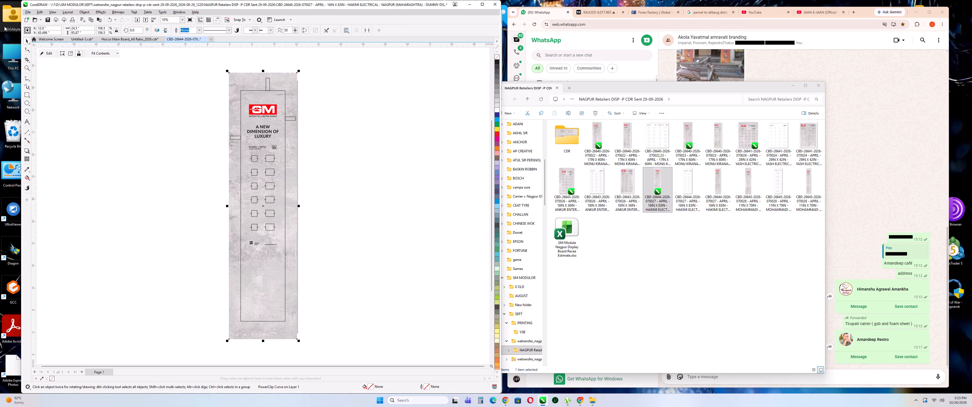
left_click(188, 117)
Stretch the left margin gauge rectangle to the enlarged background's edge, about 4.25 in wide.
left_click(237, 137)
scroll(232, 137, "up", 5)
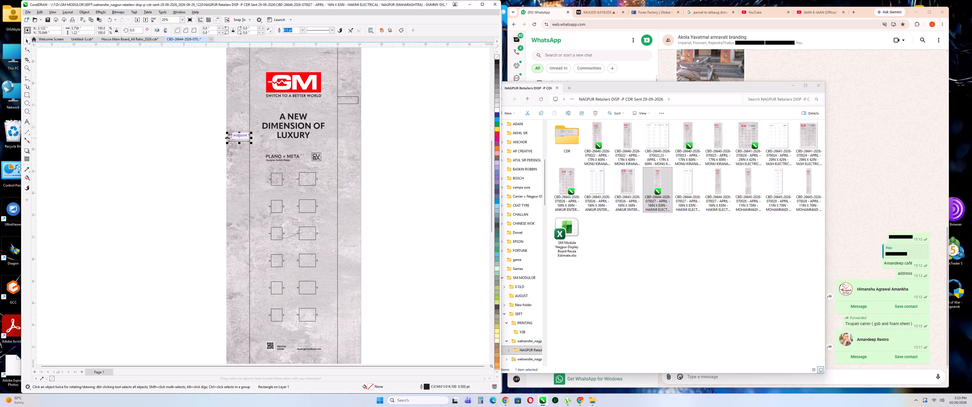
left_click_drag(227, 138, 224, 139)
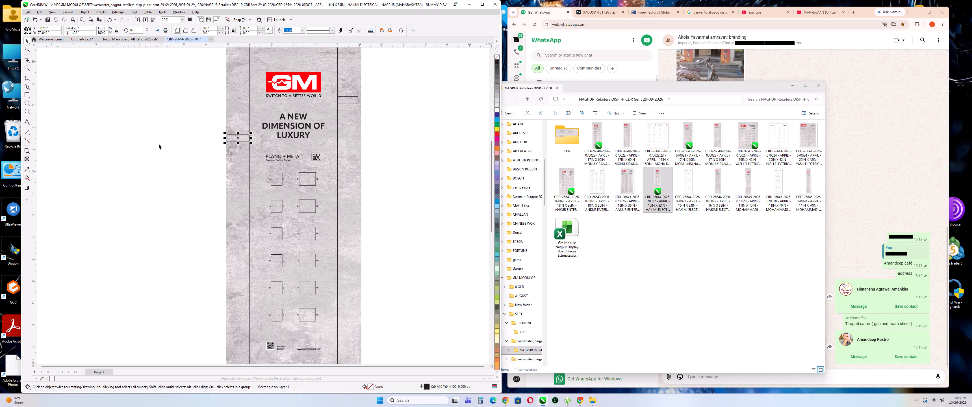
left_click(159, 144)
Delete the left, right and top margin gauge rectangles from the 16 x 83 in artwork.
left_click(231, 140)
key("Delete")
left_click(357, 99)
key("Delete")
scroll(333, 124, "down", 6)
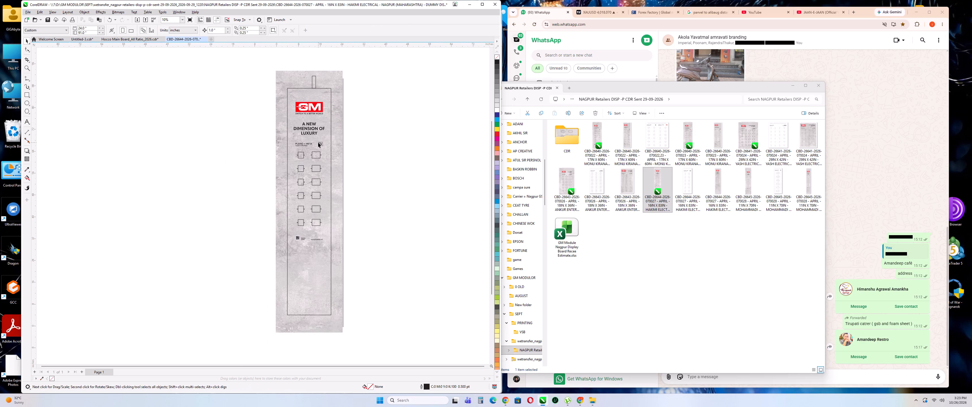
left_click(314, 85)
key("Delete")
Group the whole 16 x 83 in artwork and export the selection as an LZW-compressed TIFF into PRINTING/VSB.
left_click_drag(267, 60, 374, 343)
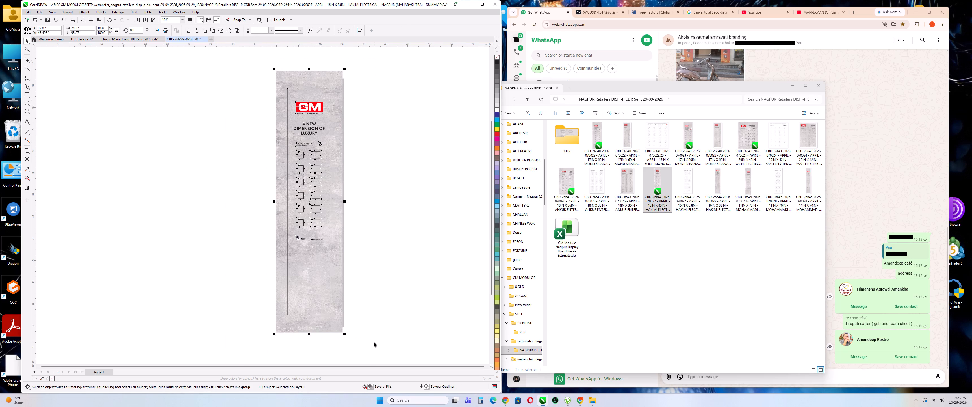
key("ctrl+g")
key("ctrl+e")
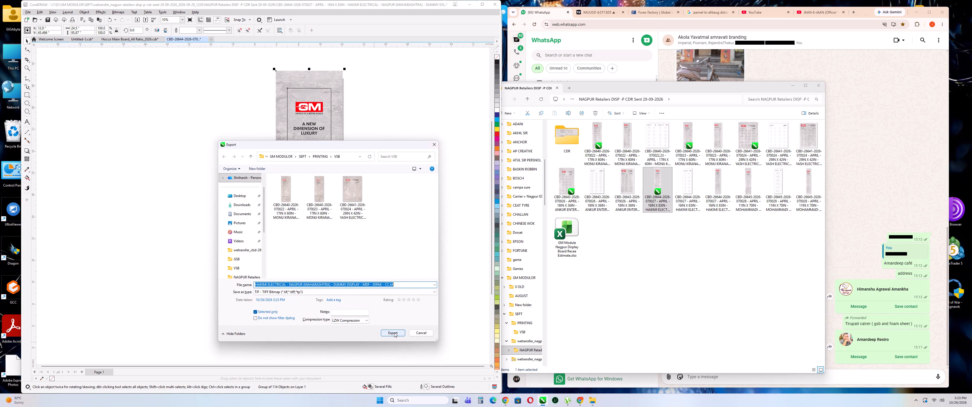
left_click(394, 332)
left_click(295, 258)
left_click(376, 255)
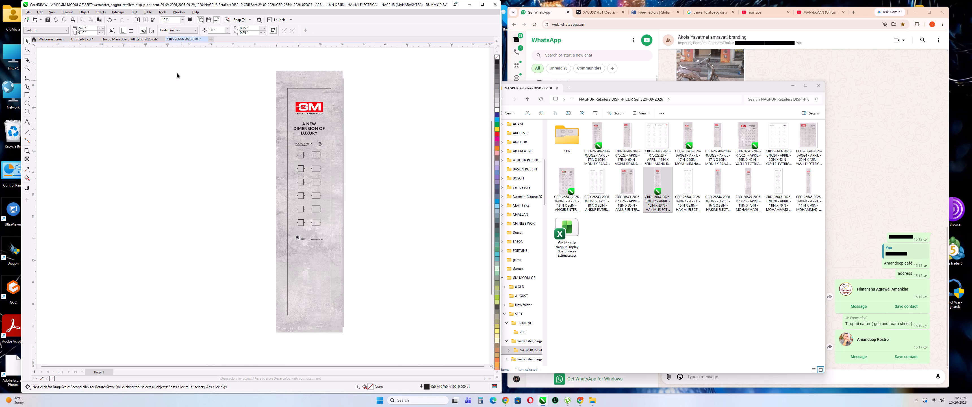
Close the exported 16 x 83 in artwork document.
left_click(205, 40)
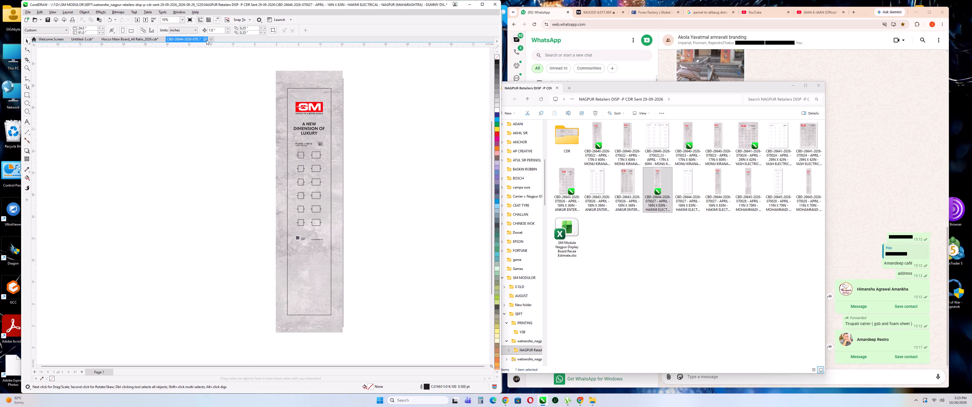
left_click(206, 40)
left_click(299, 215)
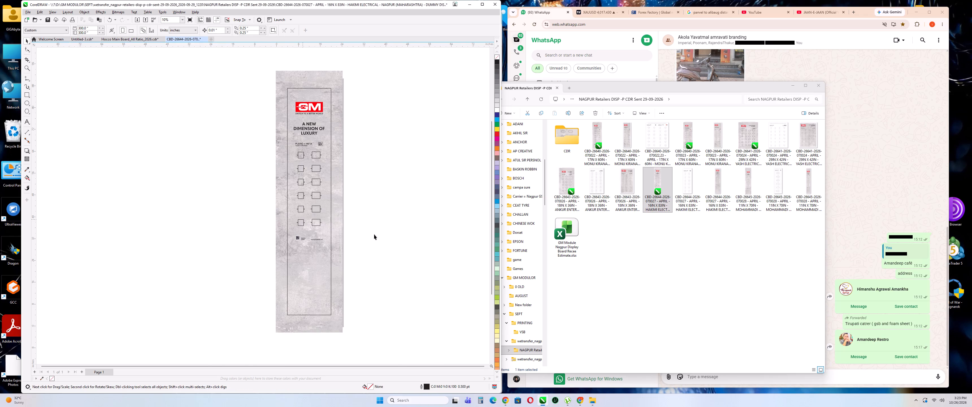
Open the CBD-26645 Mohammadi 11 x 70 in artwork from the NAGPUR Retailers folder.
left_click(649, 267)
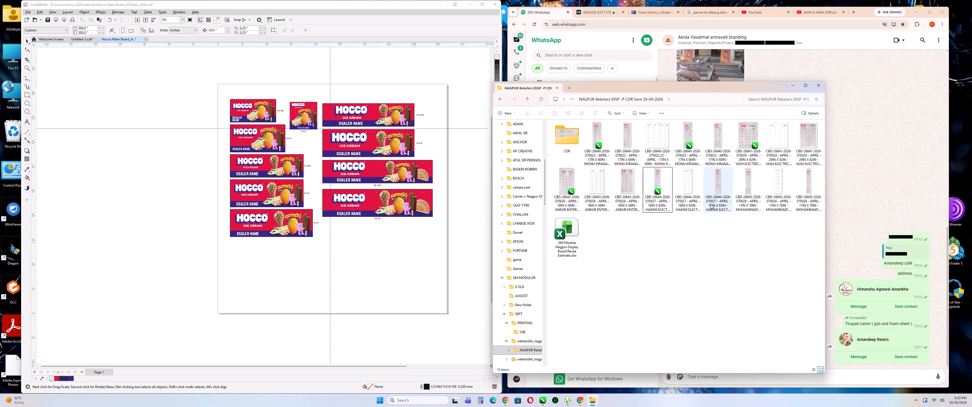
double_click(741, 202)
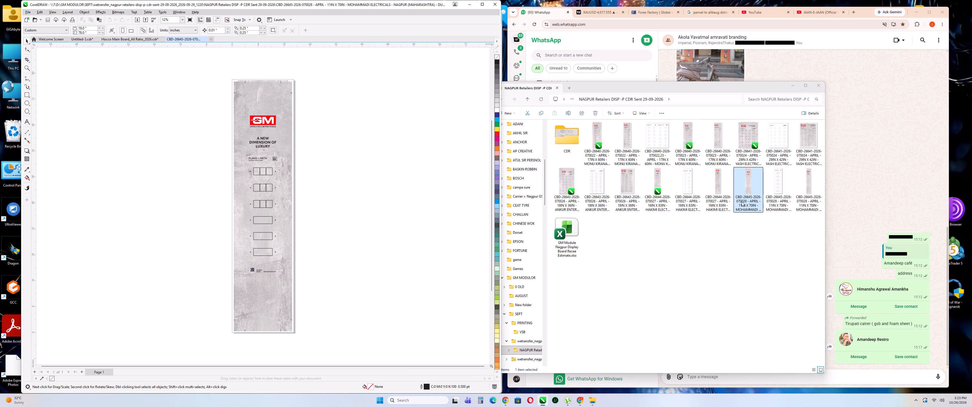
Draw a rectangular size outline over the artwork and set it to 11 in wide by 70 in high.
left_click(331, 194)
left_click(27, 95)
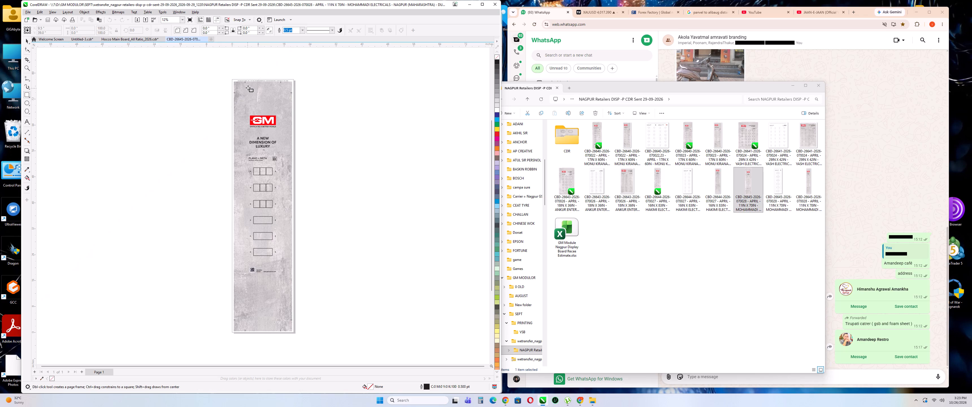
left_click_drag(241, 89, 285, 325)
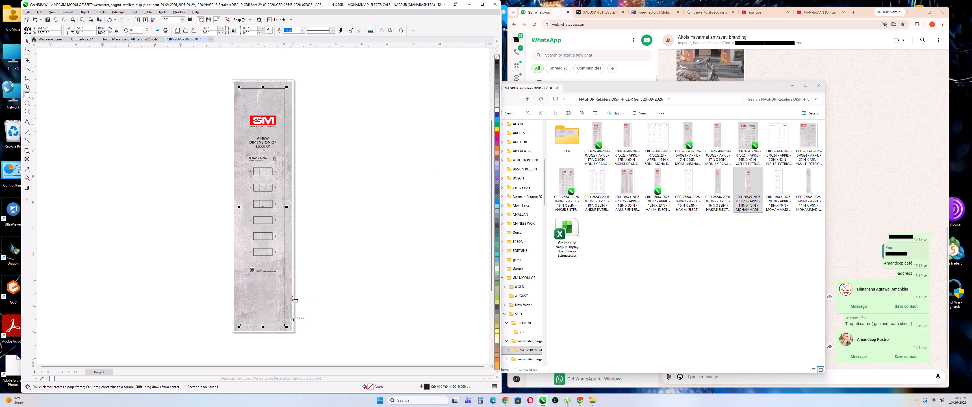
left_click(26, 41)
left_click(133, 97)
left_click(276, 93)
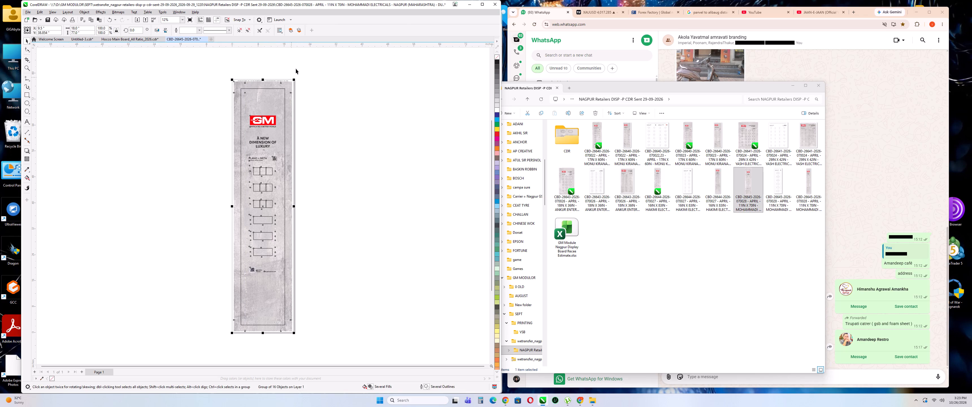
left_click_drag(351, 88, 347, 90)
left_click(284, 92)
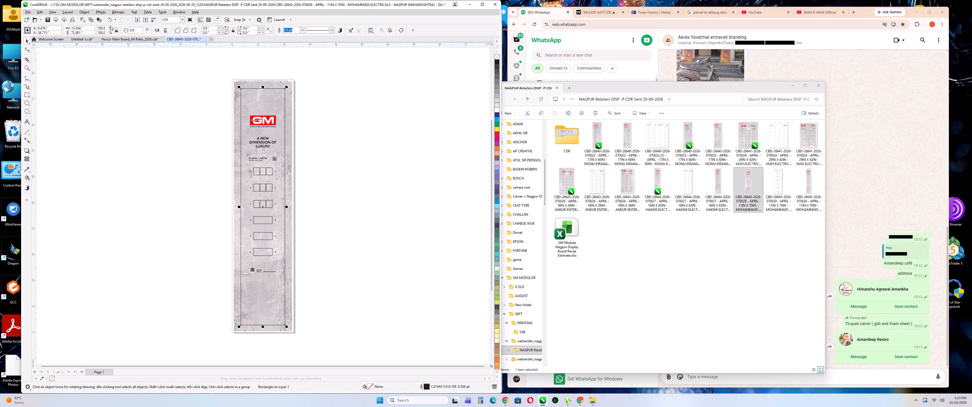
left_click(116, 32)
left_click_drag(88, 27, 17, 34)
type("11")
key("Tab")
type("70")
key("Return")
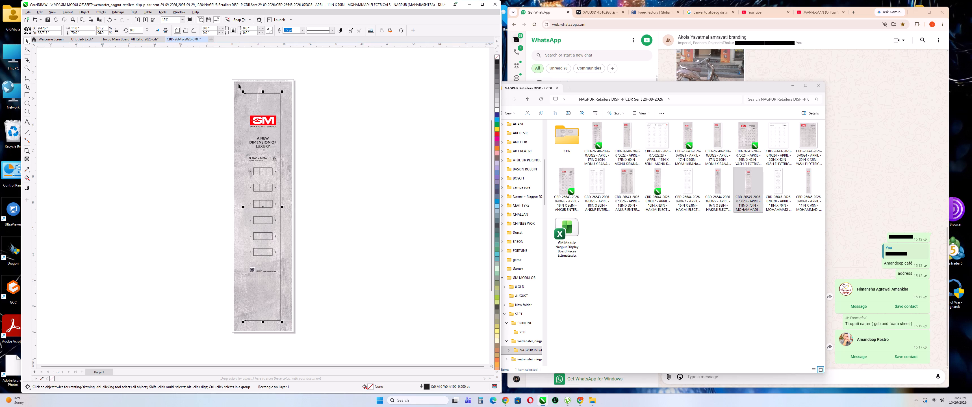
Centre the 11 x 70 in outline horizontally and vertically on the background.
left_click(238, 84, "shift")
type("ec")
left_click(360, 103)
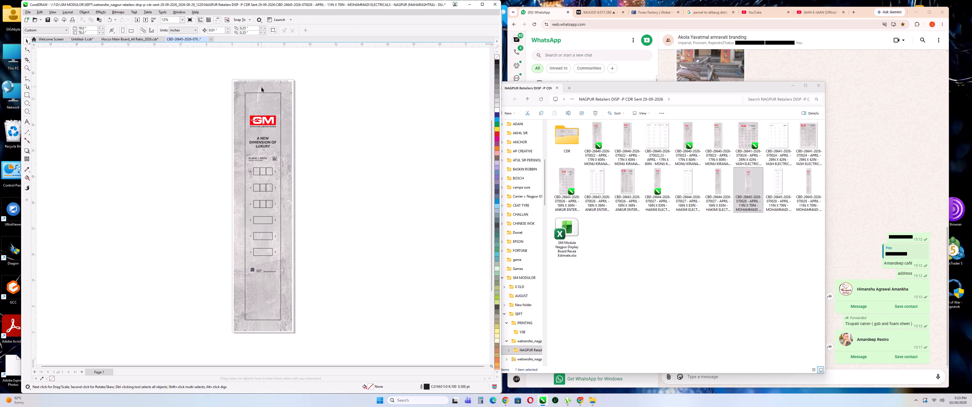
Ungroup the artwork and delete the small marks along the background's top, bottom, left and right edges.
right_click(261, 87)
left_click(296, 111)
left_click_drag(388, 107, 377, 107)
left_click_drag(212, 72, 326, 87)
left_click_drag(326, 87, 326, 87)
key("Delete")
left_click_drag(224, 343, 318, 327)
key("Delete")
left_click_drag(218, 344, 241, 219)
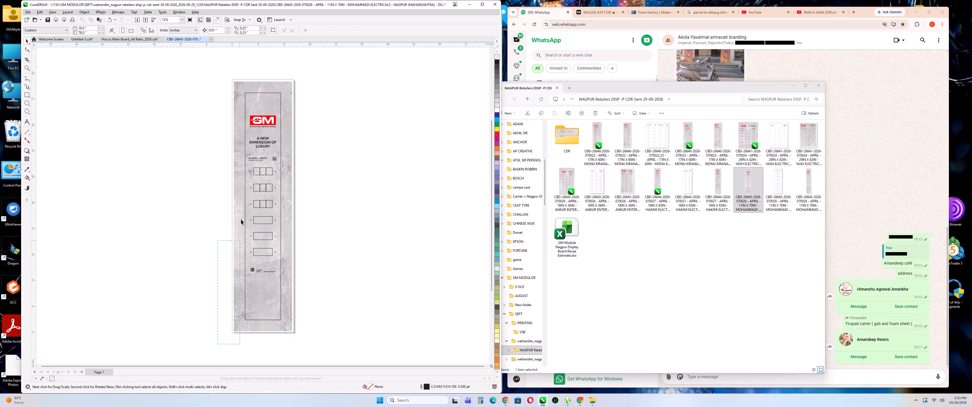
left_click_drag(241, 219, 240, 79)
key("Delete")
left_click_drag(284, 73, 326, 371)
key("Delete")
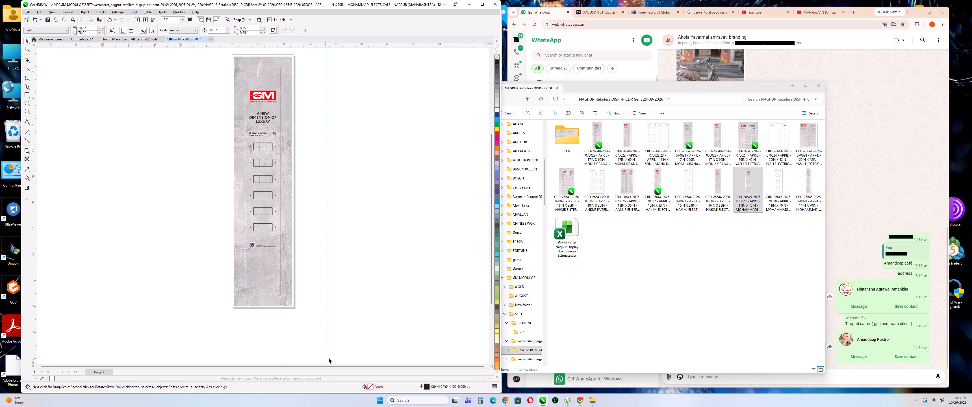
Draw a gauge rectangle across the left margin between the background's edge and the size outline, about 3.5 in wide.
left_click(337, 309)
left_click(252, 61)
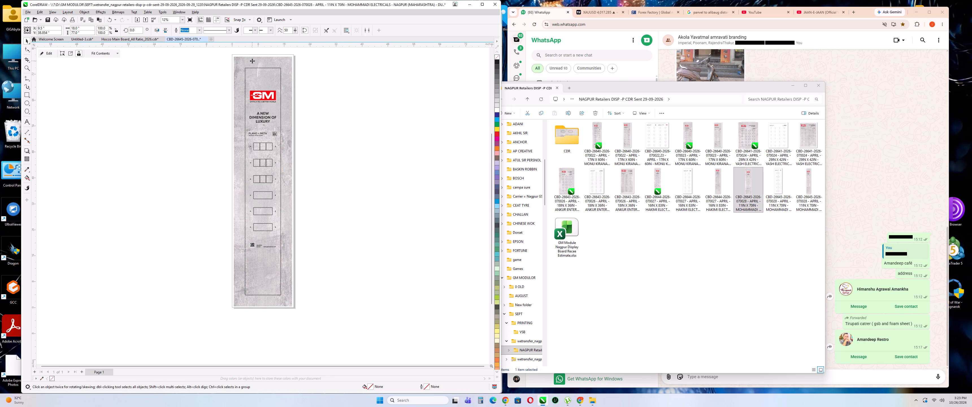
left_click(48, 116)
left_click_drag(25, 94, 28, 96)
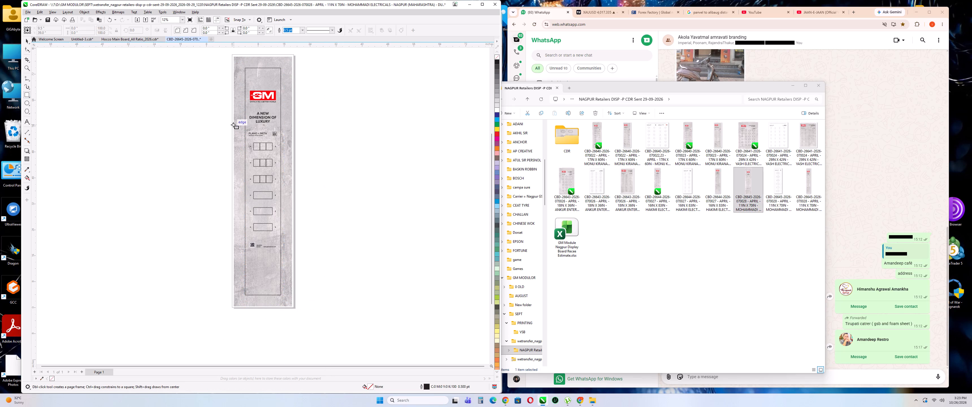
left_click_drag(233, 125, 245, 128)
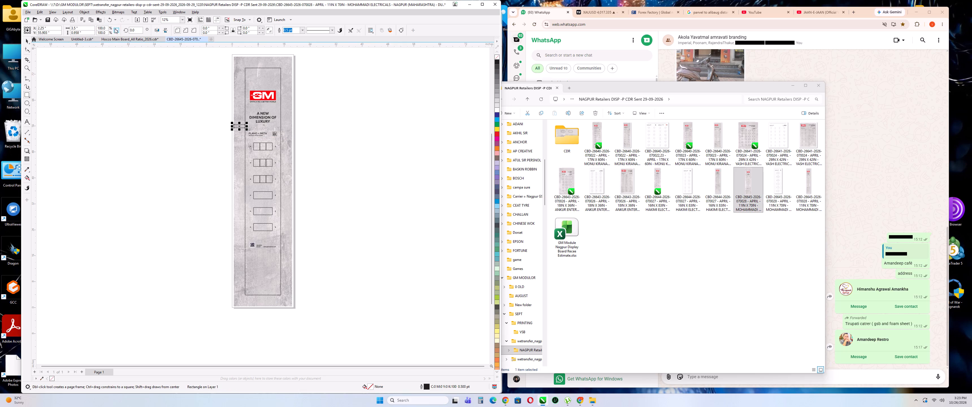
left_click(115, 29)
left_click(164, 94)
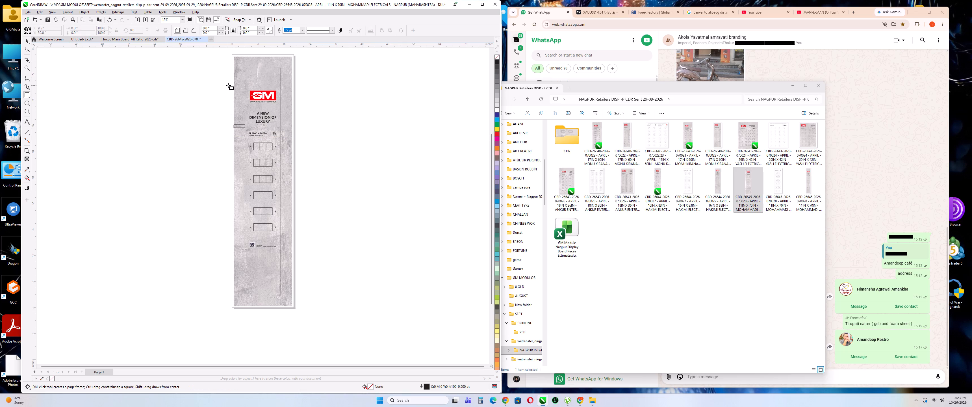
Resize the background proportionally to a width of 20 in.
left_click(27, 42)
left_click_drag(71, 74, 78, 78)
left_click(243, 90)
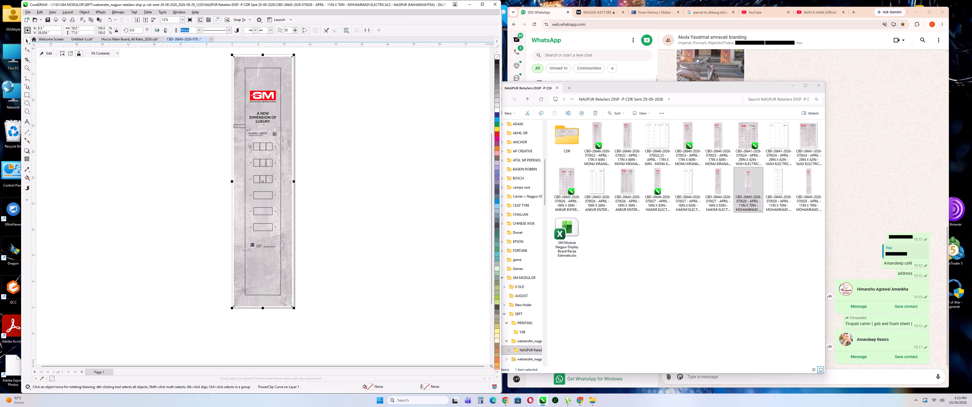
left_click_drag(86, 29, 11, 29)
type("20")
key("Return")
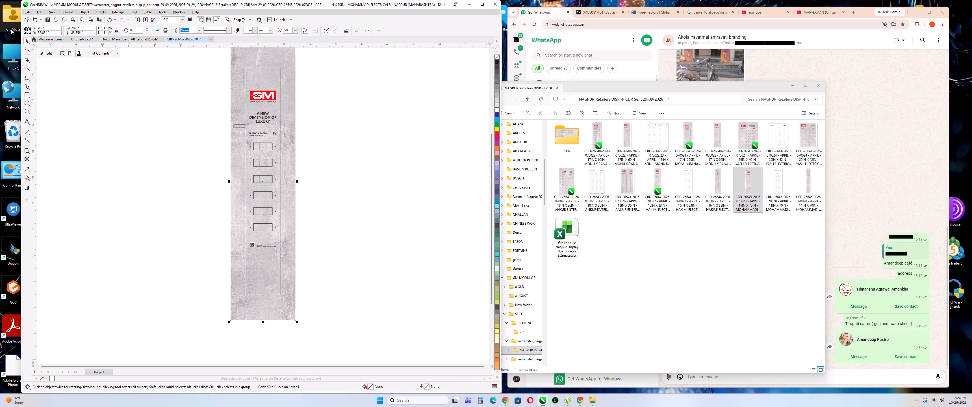
Stretch the left margin gauge rectangle to the enlarged background's edge, about 4.5 in wide.
left_click(238, 125)
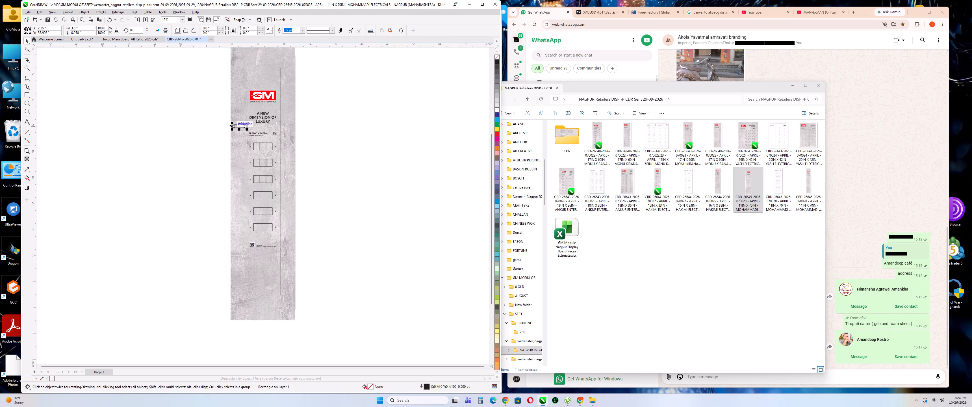
left_click_drag(232, 125, 229, 126)
left_click(188, 86)
Delete the left margin gauge rectangle from the 11 x 70 in artwork.
scroll(229, 150, "down", 2)
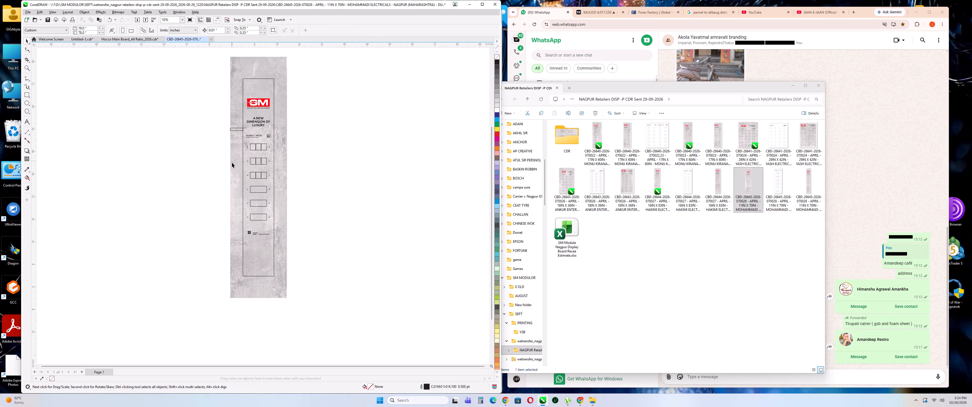
scroll(232, 163, "down", 1)
scroll(245, 92, "up", 2)
left_click_drag(206, 66, 310, 343)
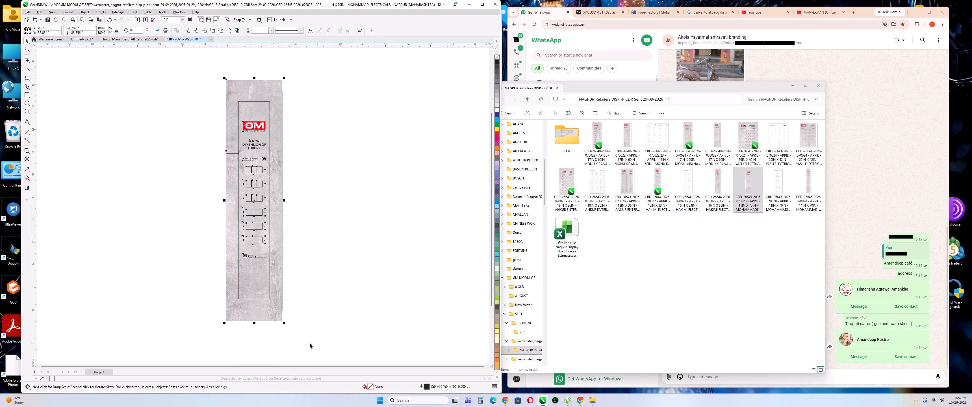
left_click_drag(311, 320, 305, 303)
left_click(233, 150)
left_click(232, 152)
key("Delete")
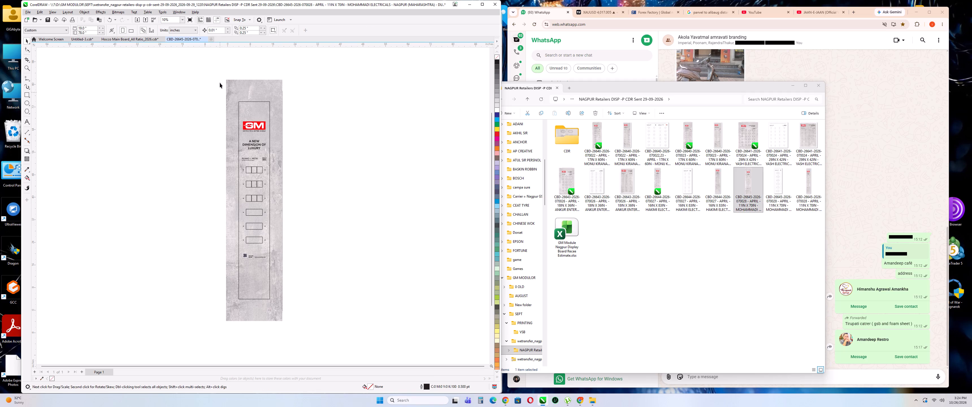
Group the whole 11 x 70 in artwork and export the selection as a CMYK (32-bit) TIFF.
left_click_drag(220, 66, 311, 342)
key("ctrl+g")
key("ctrl+e")
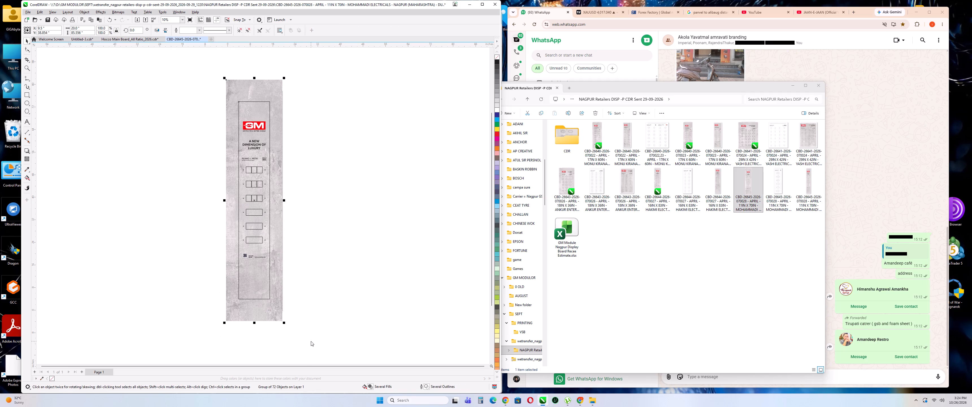
left_click(390, 330)
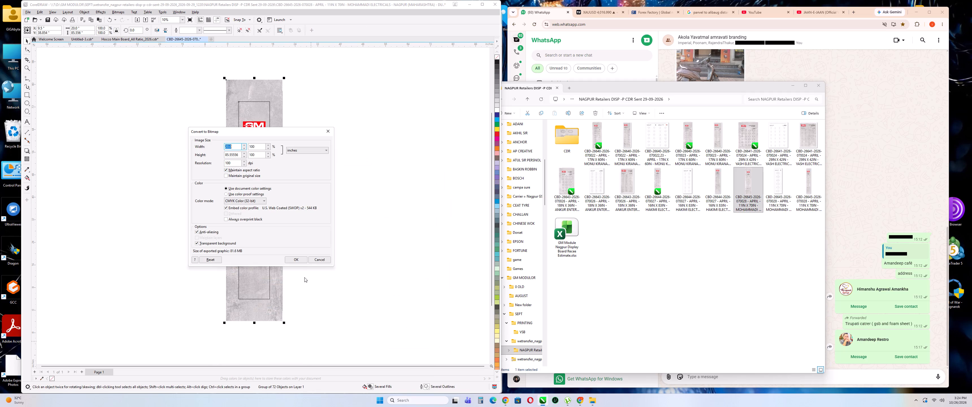
left_click(300, 257)
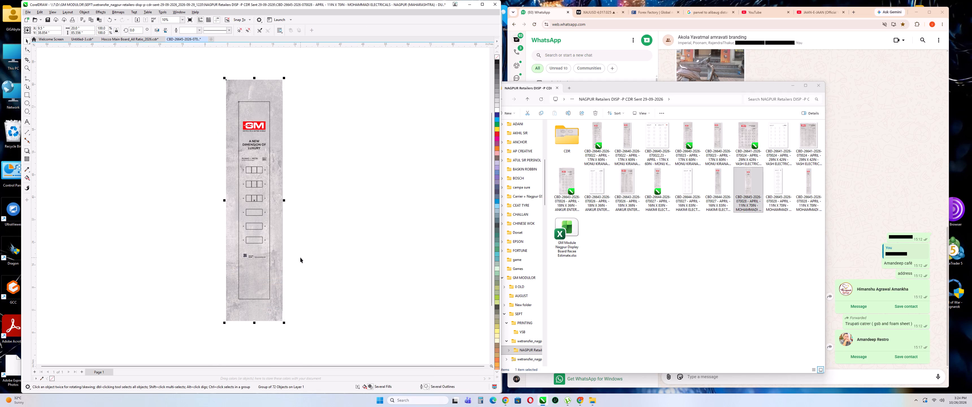
left_click(314, 259)
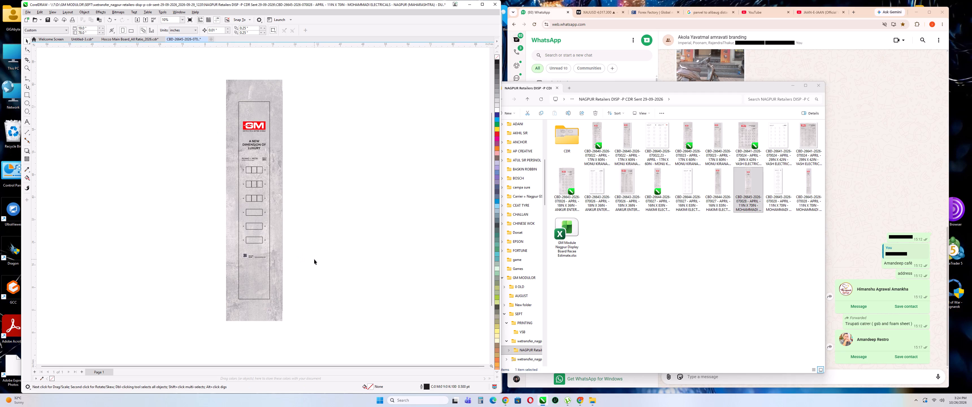
Close the exported 11 x 70 in artwork document.
left_click(205, 41)
left_click(204, 39)
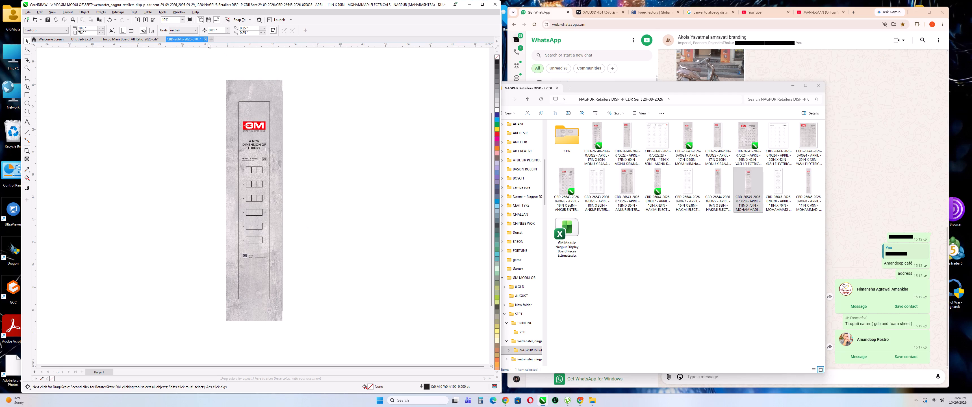
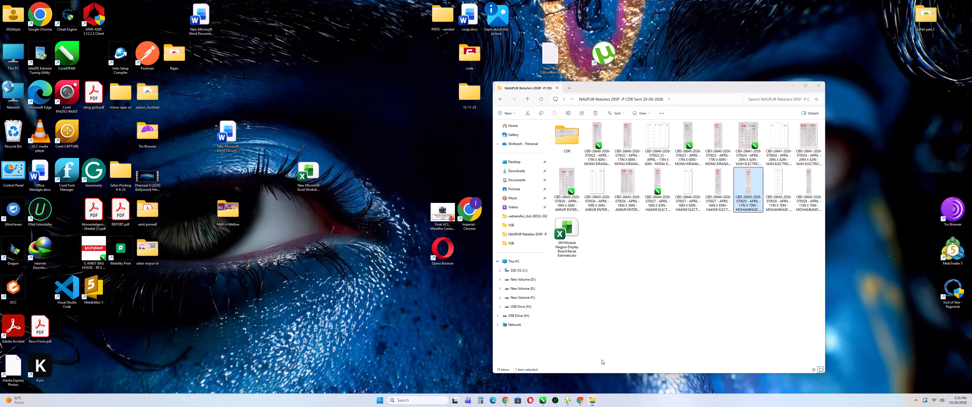
Copy the PRINTING folder from GM MODULOR > SEPT on New Volume (D:) to USB Drive (H:) using TeraCopy.
left_click_drag(607, 256, 607, 254)
left_click(498, 100)
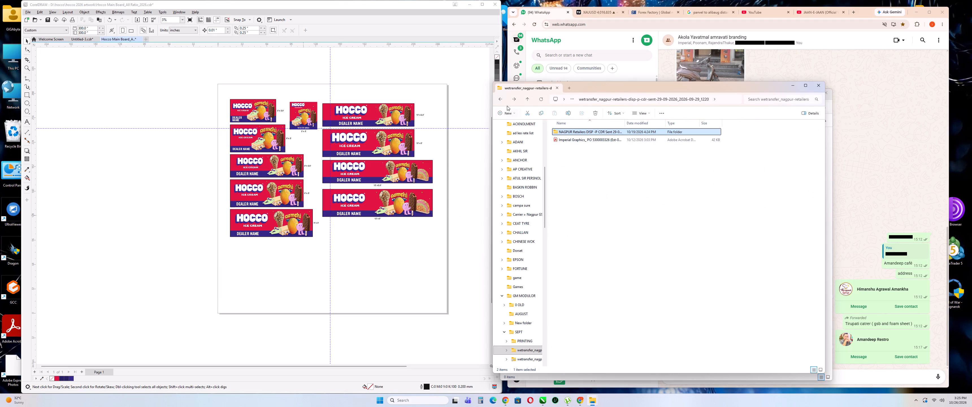
left_click(503, 101)
double_click(569, 130)
left_click(500, 98)
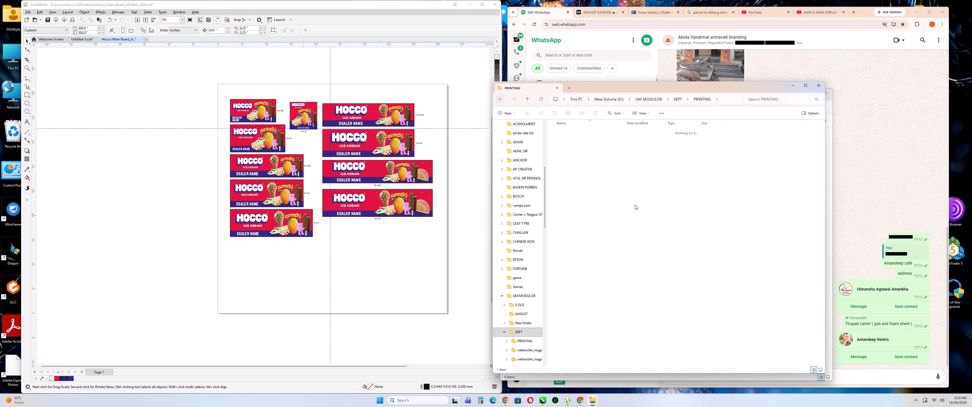
left_click_drag(635, 205, 630, 197)
left_click(565, 131)
key("ctrl+c")
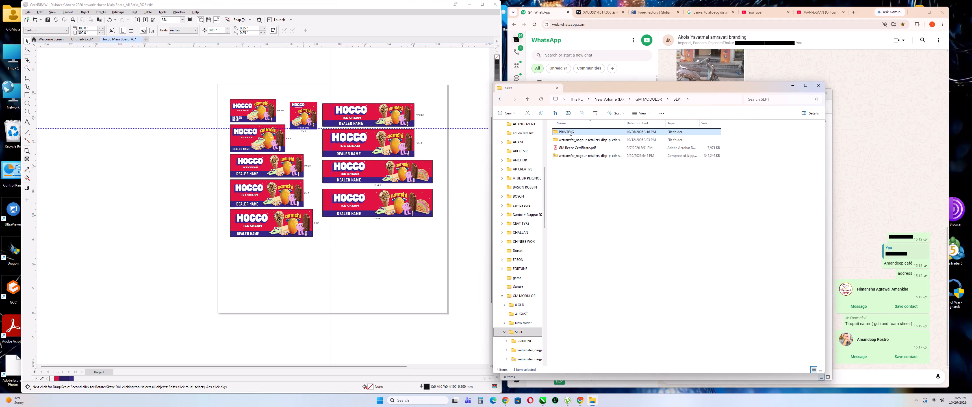
left_click_drag(641, 84, 249, 121)
left_click(673, 215)
key("ctrl+v")
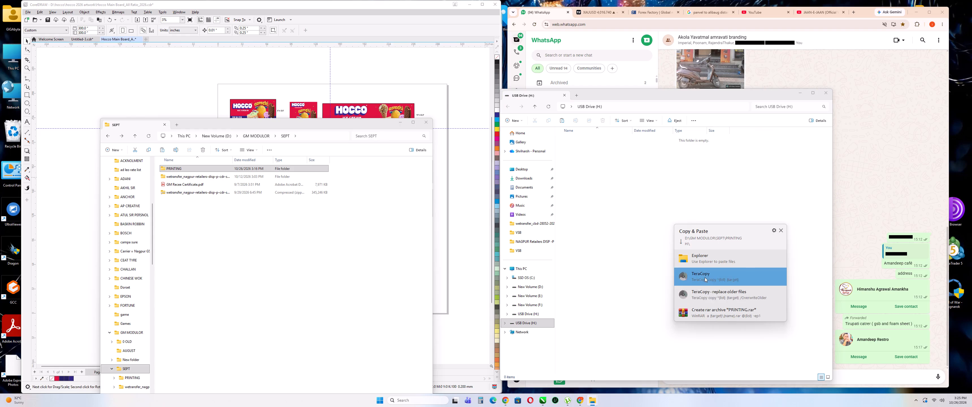
left_click(705, 277)
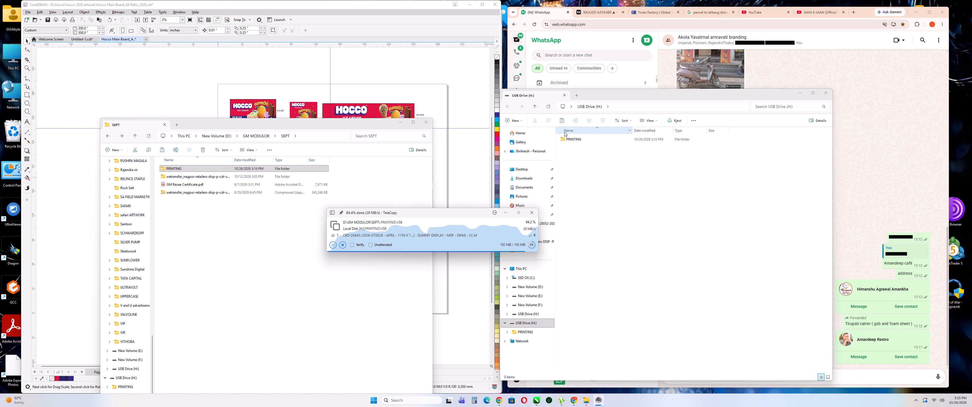
Rename the copied PRINTING folder on USB Drive (H:) as gm PRINTING.
right_click(574, 141)
left_click(636, 150)
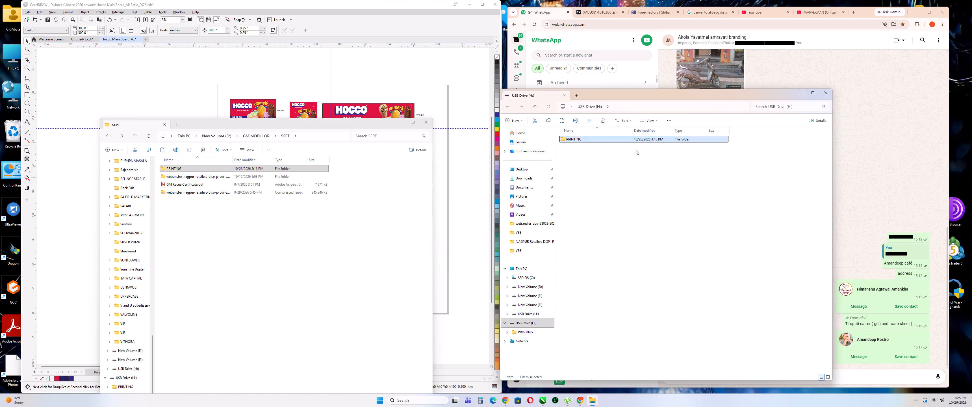
key("Left")
type("gm dummy")
key("space")
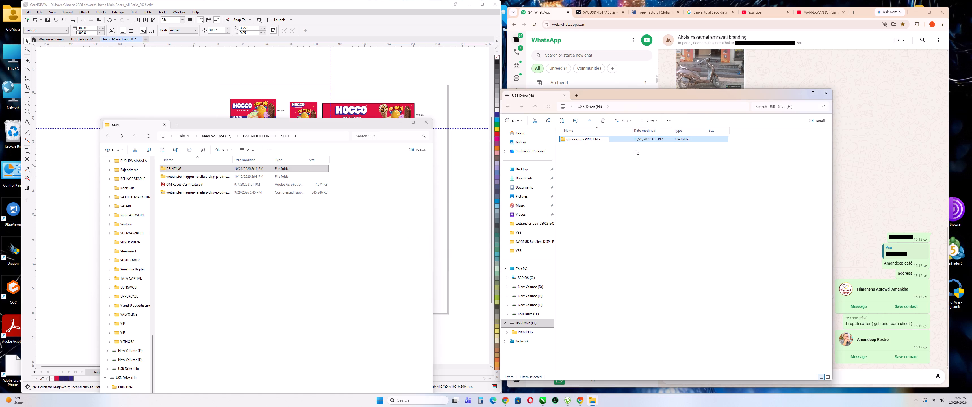
key("BackSpace")
key("BackSpace")
key("BackSpace")
key("BackSpace")
key("BackSpace")
key("BackSpace")
key("Return")
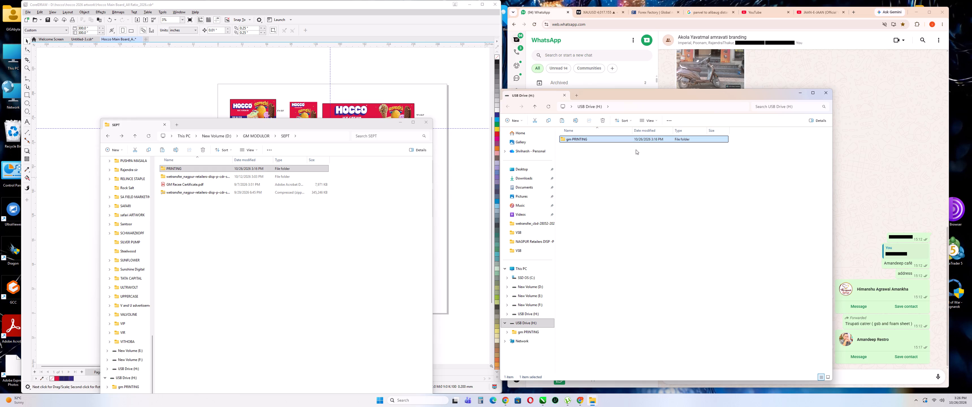